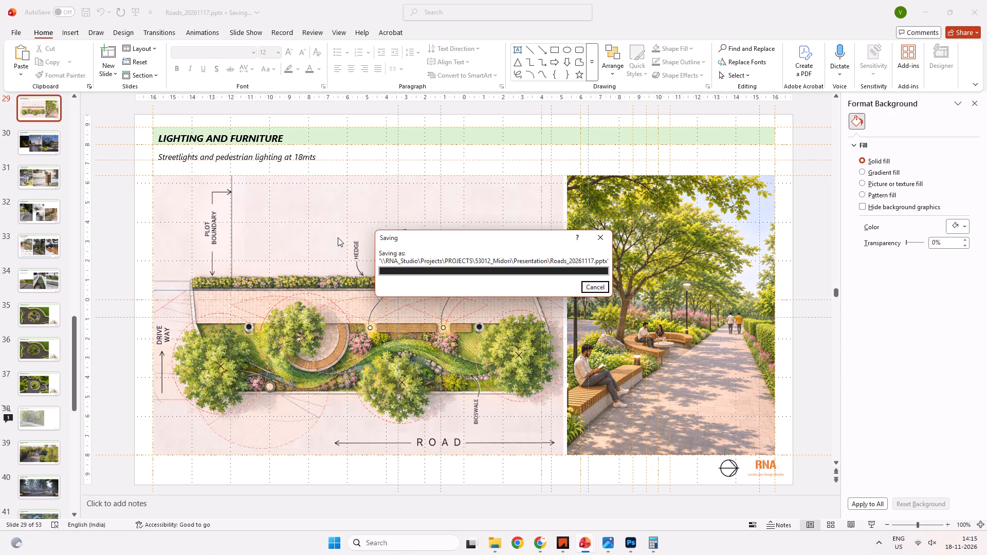
# Crop the gateway picture on the Entrance slide (slide 18), trimming the blank areas above and below the structure.
pyautogui.click(118, 198)
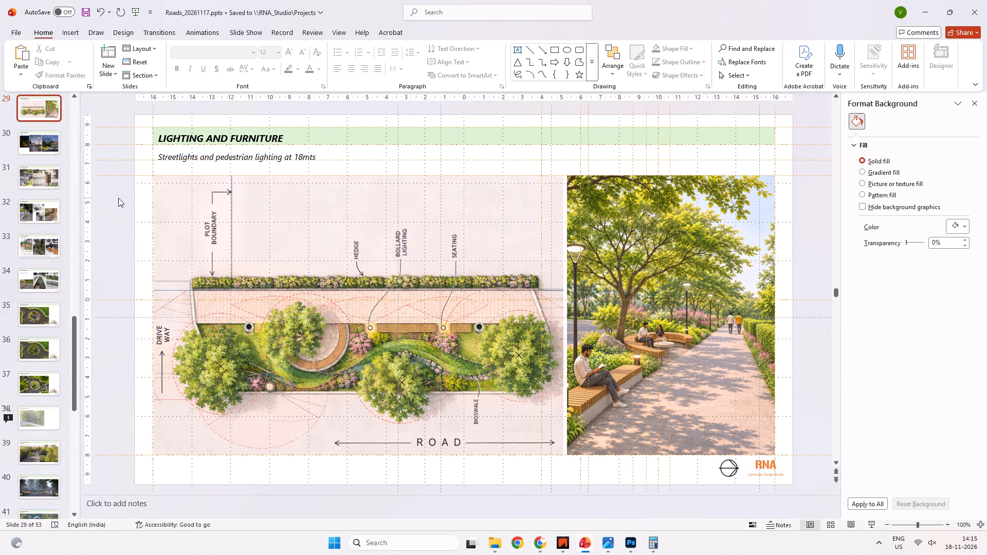
pyautogui.scroll(17, 21, 237)
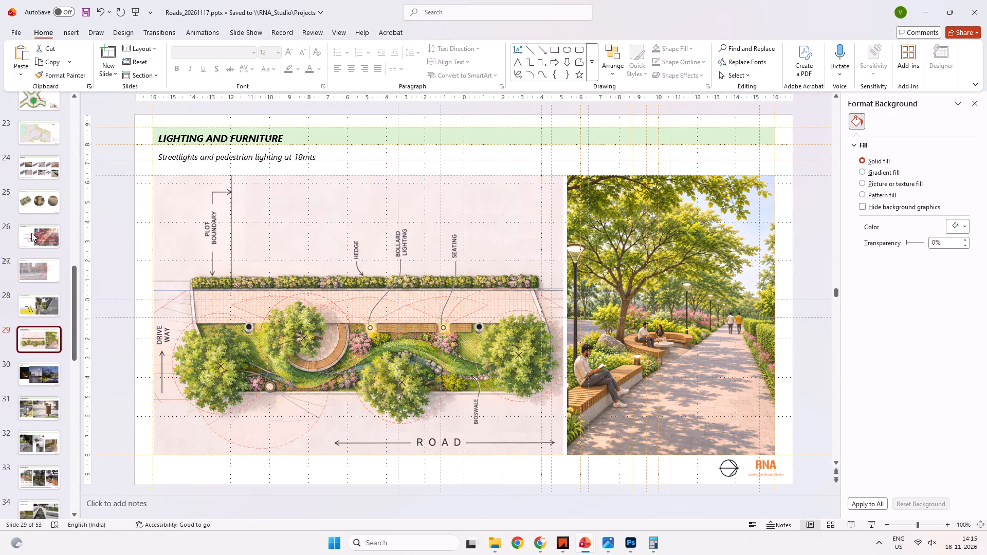
pyautogui.scroll(20, 31, 233)
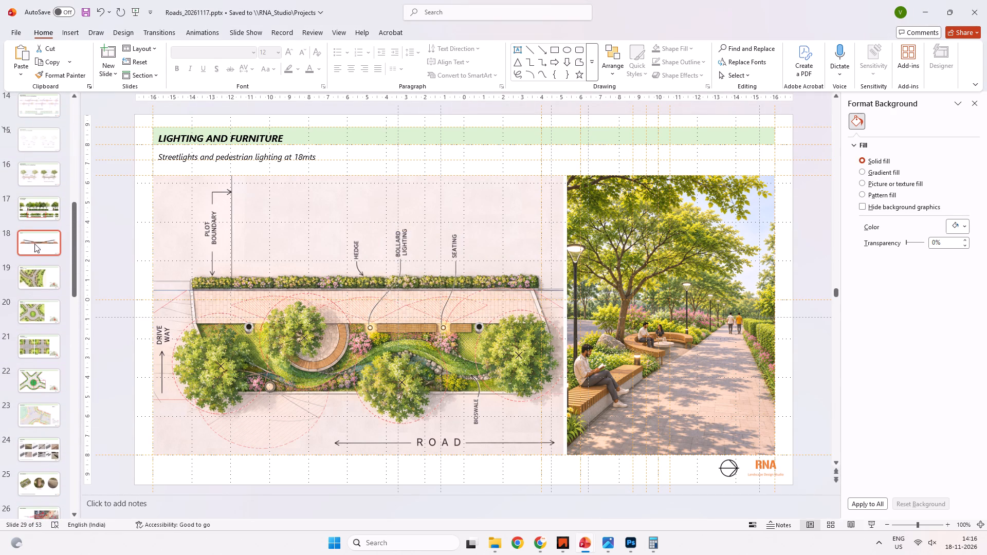
pyautogui.click(39, 249)
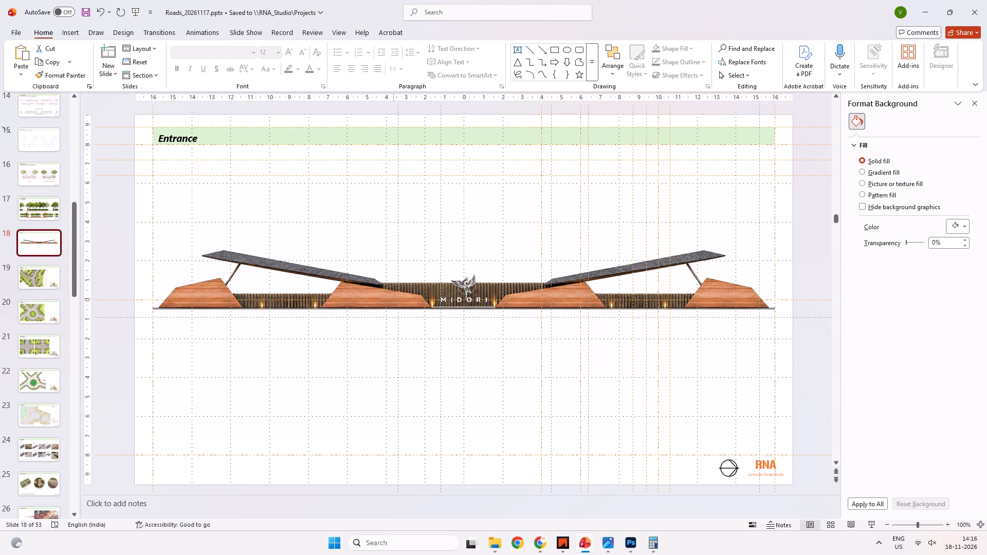
pyautogui.hotkey('alt', 'Tab')
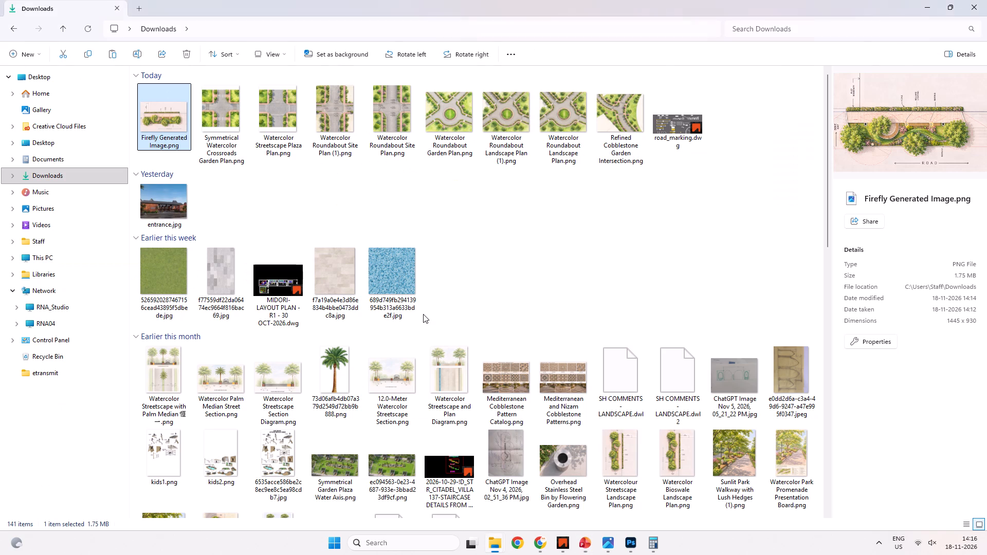
pyautogui.hotkey('alt', 'Tab')
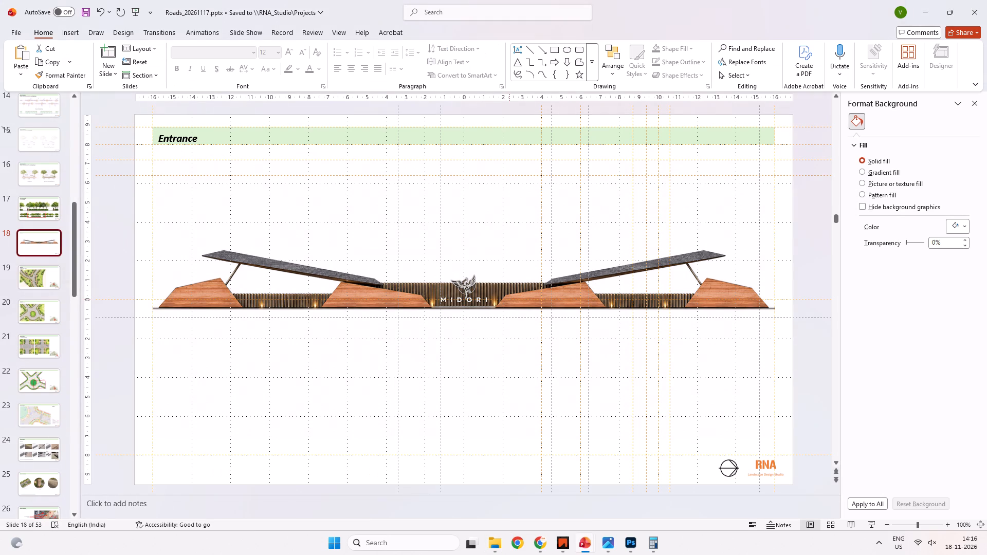
pyautogui.click(468, 279)
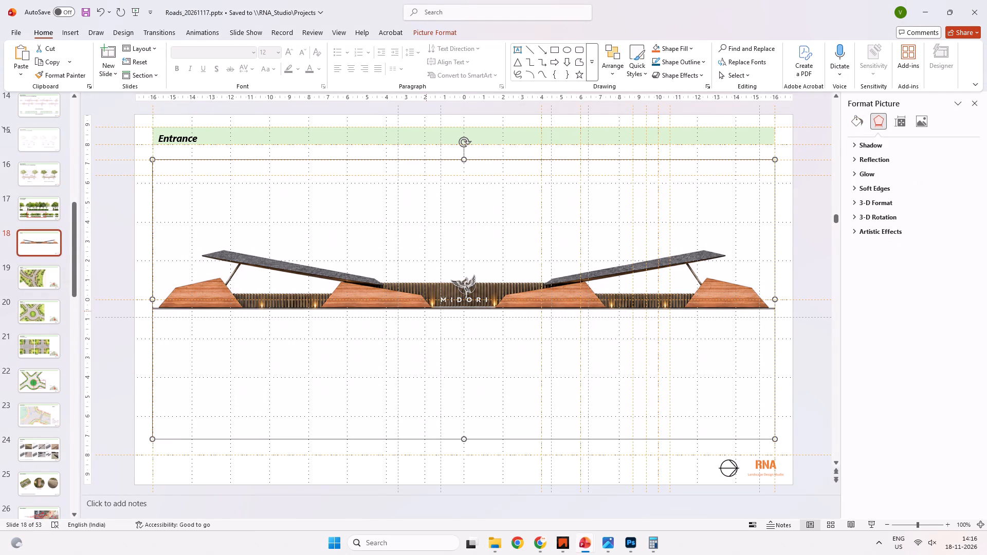
pyautogui.rightClick(426, 310)
pyautogui.click(479, 335)
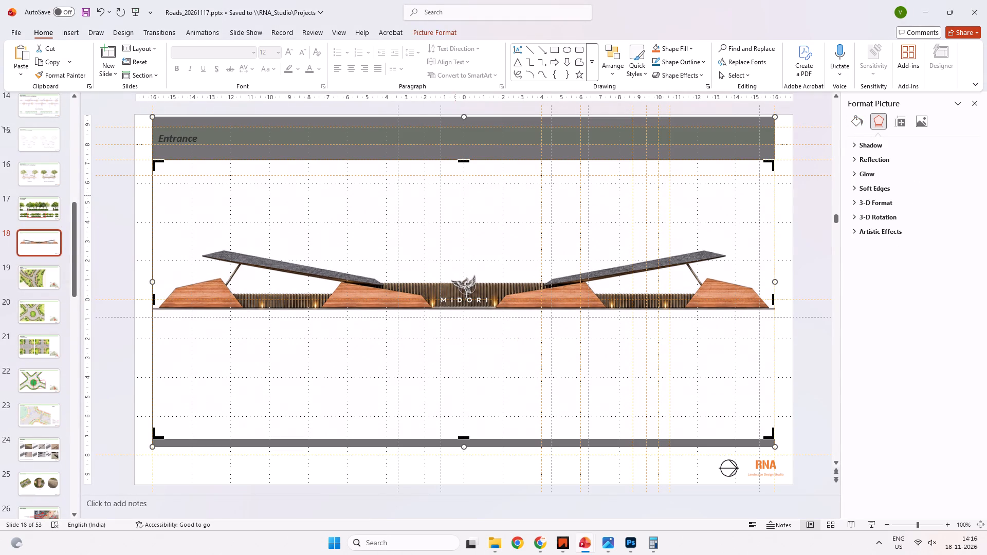
pyautogui.moveTo(464, 162); pyautogui.dragTo(464, 231)
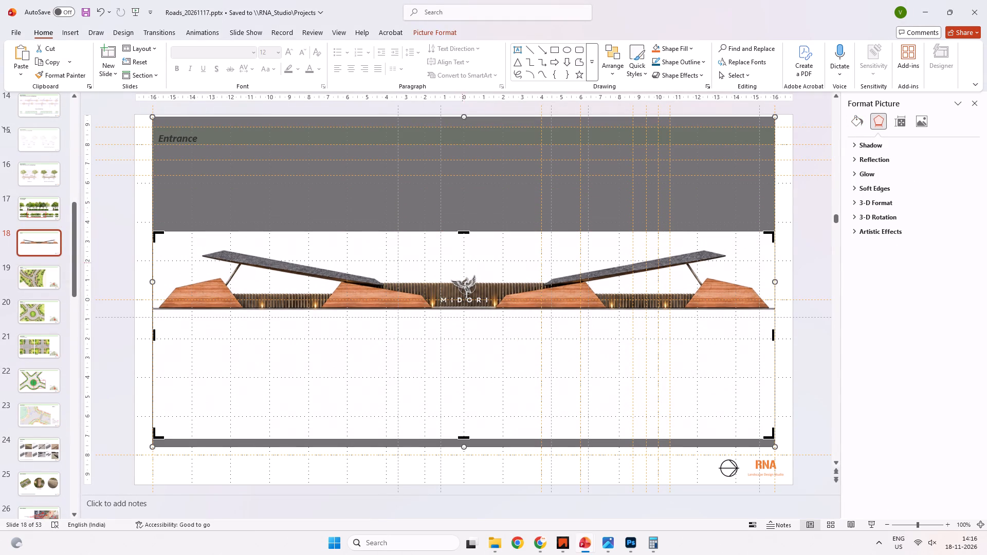
pyautogui.moveTo(465, 435); pyautogui.dragTo(473, 333)
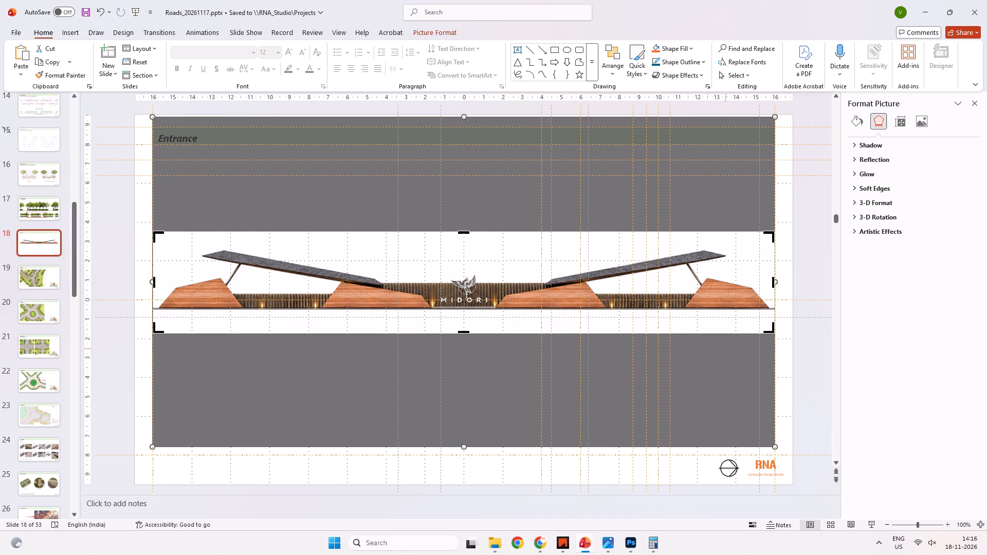
pyautogui.click(808, 289)
# Move the cropped gateway picture up to the upper part of the Entrance slide, just below the title band.
pyautogui.click(557, 310)
pyautogui.keyDown('shift'); pyautogui.moveTo(541, 283); pyautogui.dragTo(545, 378); pyautogui.keyUp('shift')
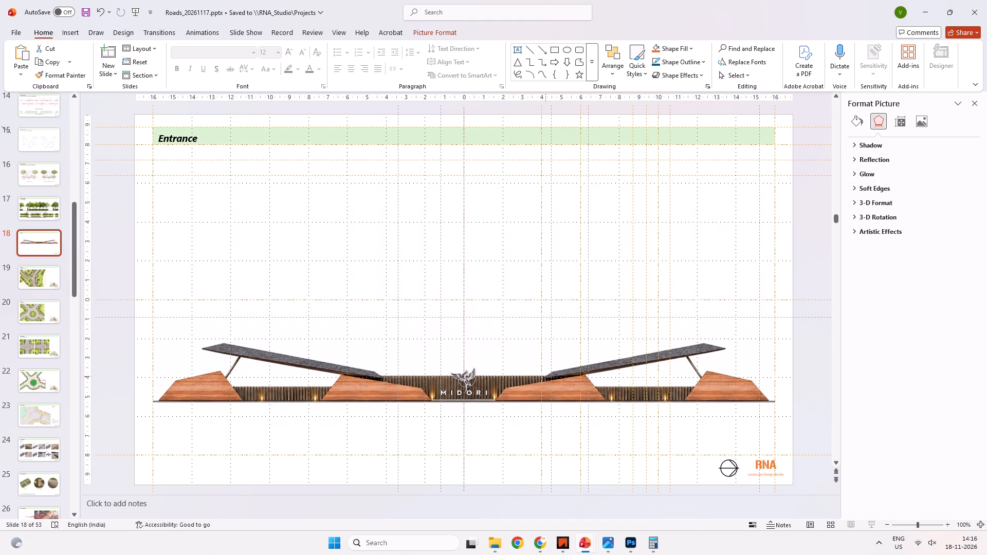
pyautogui.keyDown('shift'); pyautogui.moveTo(545, 378); pyautogui.dragTo(555, 222); pyautogui.keyUp('shift')
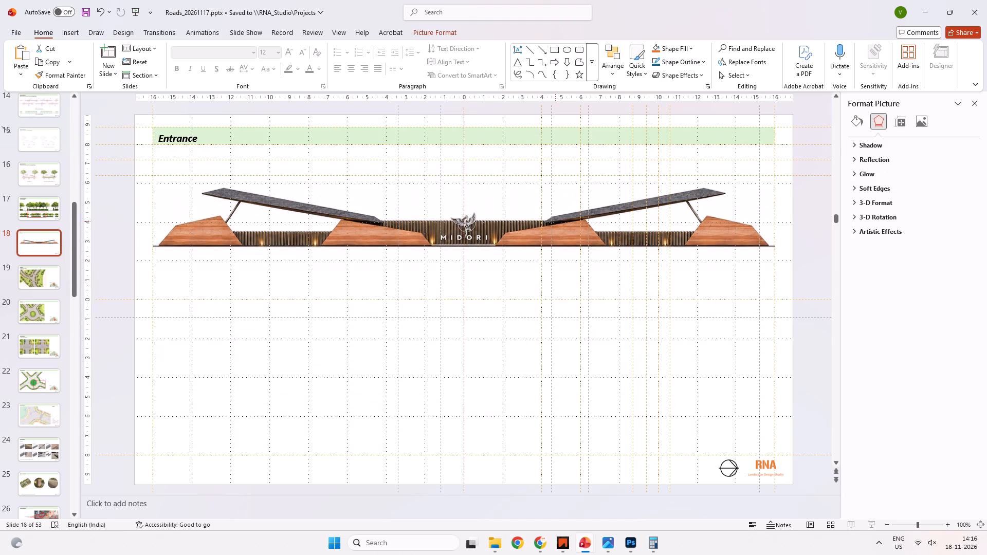
pyautogui.keyDown('shift'); pyautogui.moveTo(555, 222); pyautogui.dragTo(555, 220); pyautogui.keyUp('shift')
pyautogui.click(569, 344)
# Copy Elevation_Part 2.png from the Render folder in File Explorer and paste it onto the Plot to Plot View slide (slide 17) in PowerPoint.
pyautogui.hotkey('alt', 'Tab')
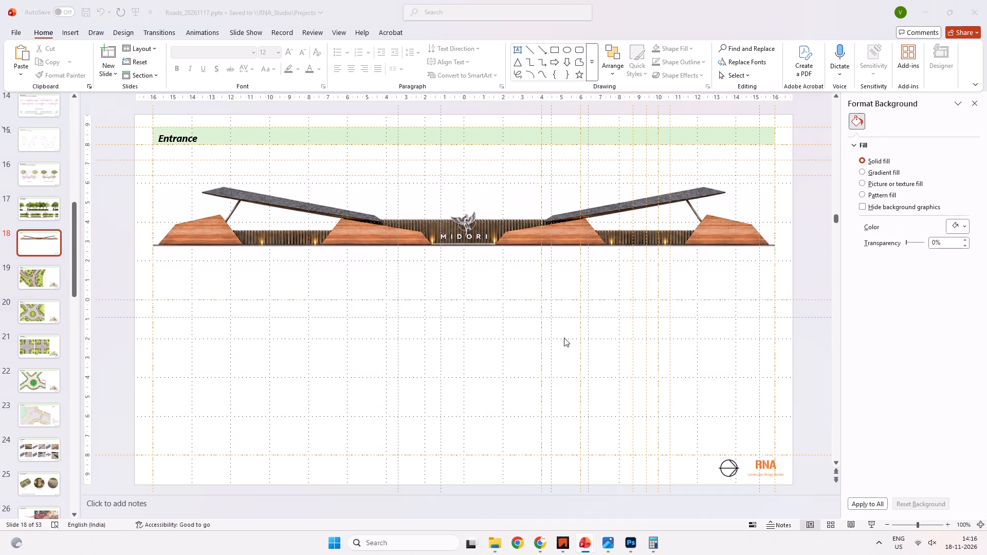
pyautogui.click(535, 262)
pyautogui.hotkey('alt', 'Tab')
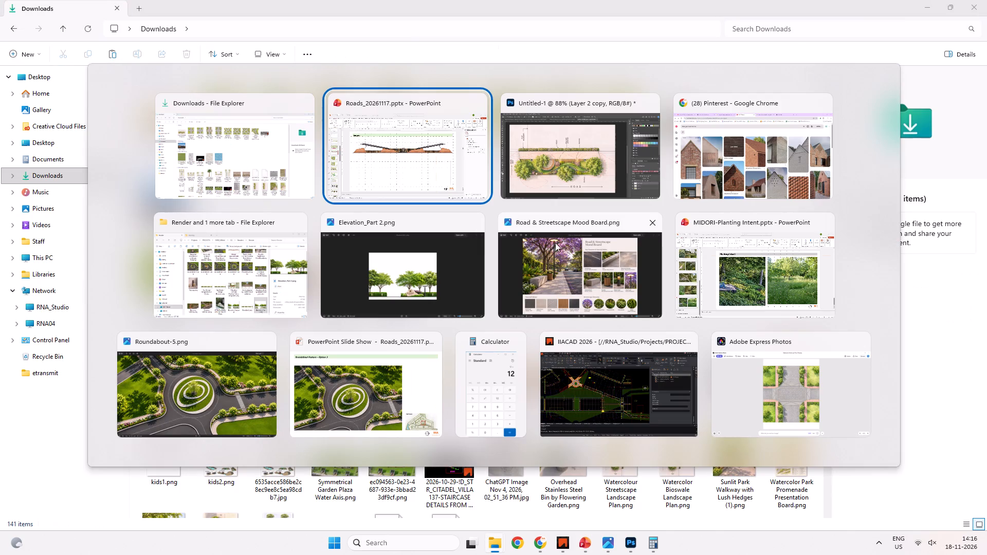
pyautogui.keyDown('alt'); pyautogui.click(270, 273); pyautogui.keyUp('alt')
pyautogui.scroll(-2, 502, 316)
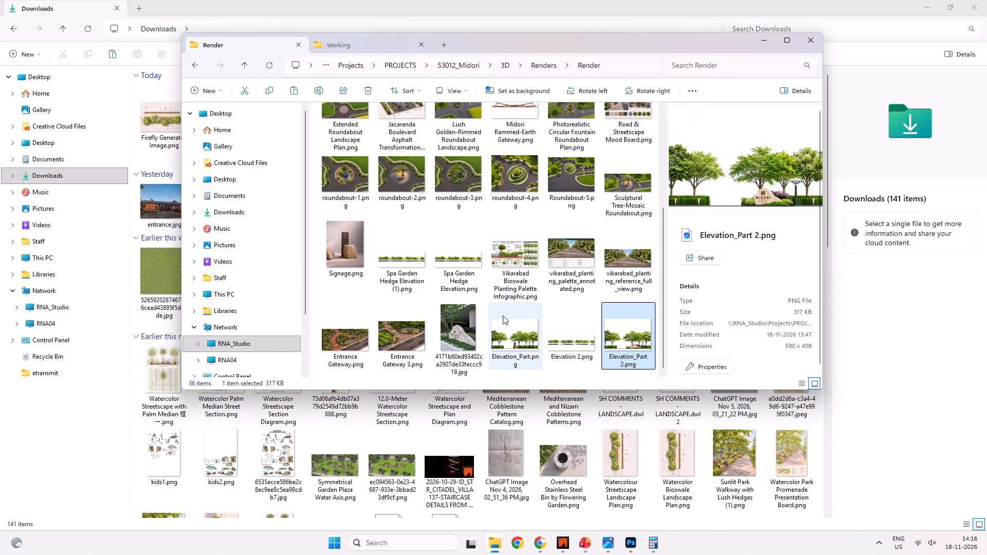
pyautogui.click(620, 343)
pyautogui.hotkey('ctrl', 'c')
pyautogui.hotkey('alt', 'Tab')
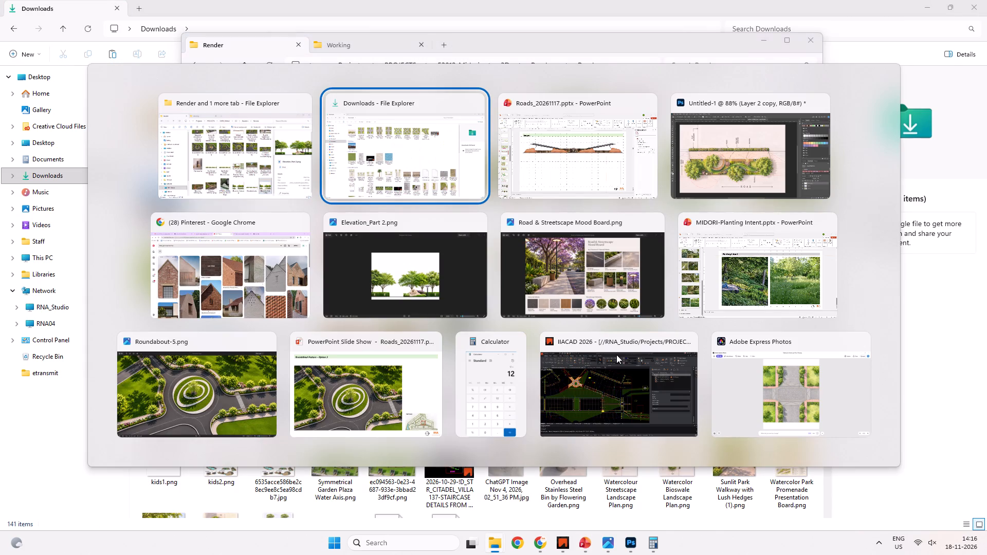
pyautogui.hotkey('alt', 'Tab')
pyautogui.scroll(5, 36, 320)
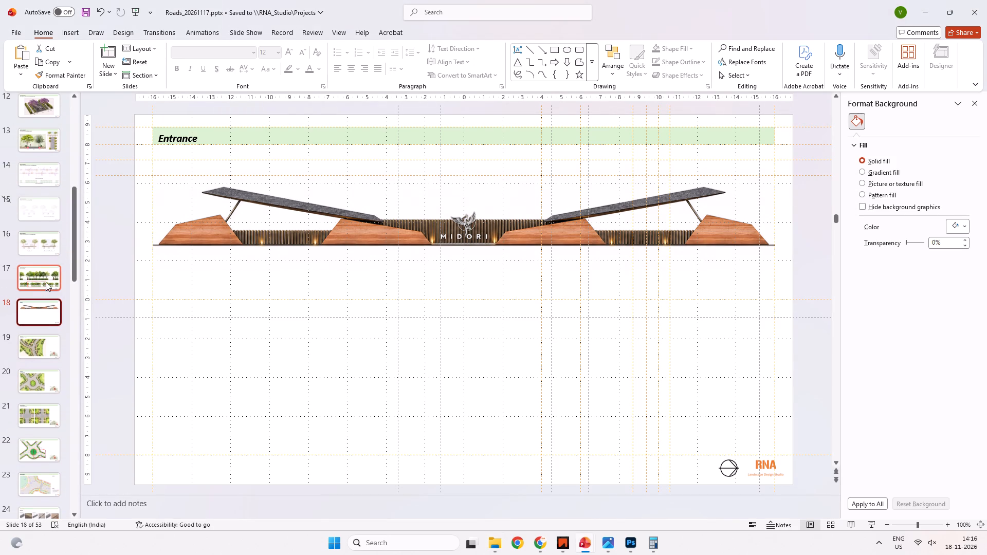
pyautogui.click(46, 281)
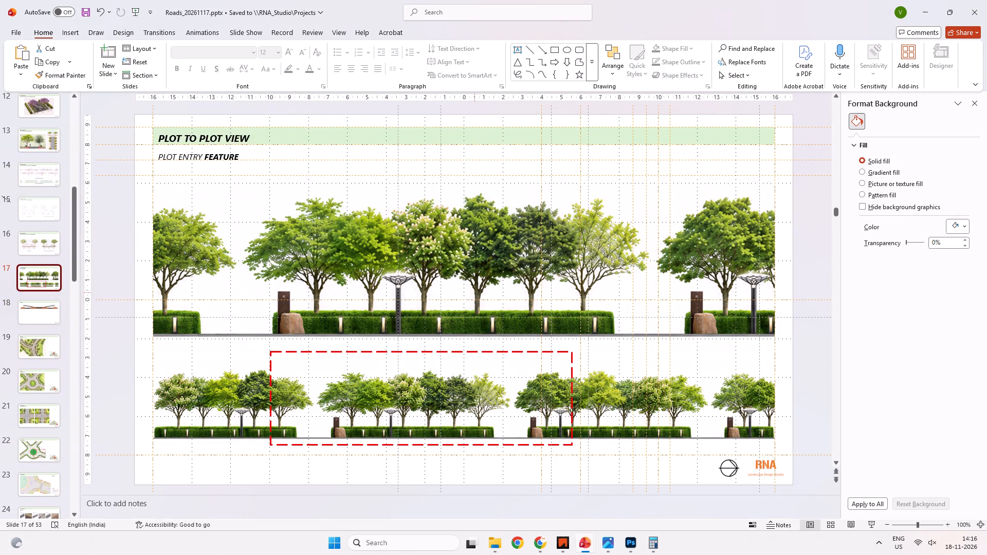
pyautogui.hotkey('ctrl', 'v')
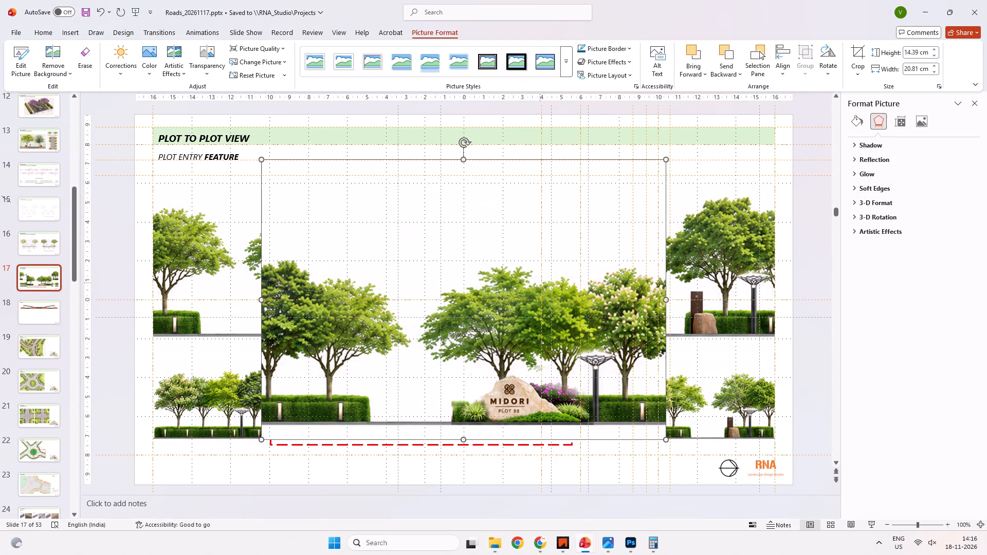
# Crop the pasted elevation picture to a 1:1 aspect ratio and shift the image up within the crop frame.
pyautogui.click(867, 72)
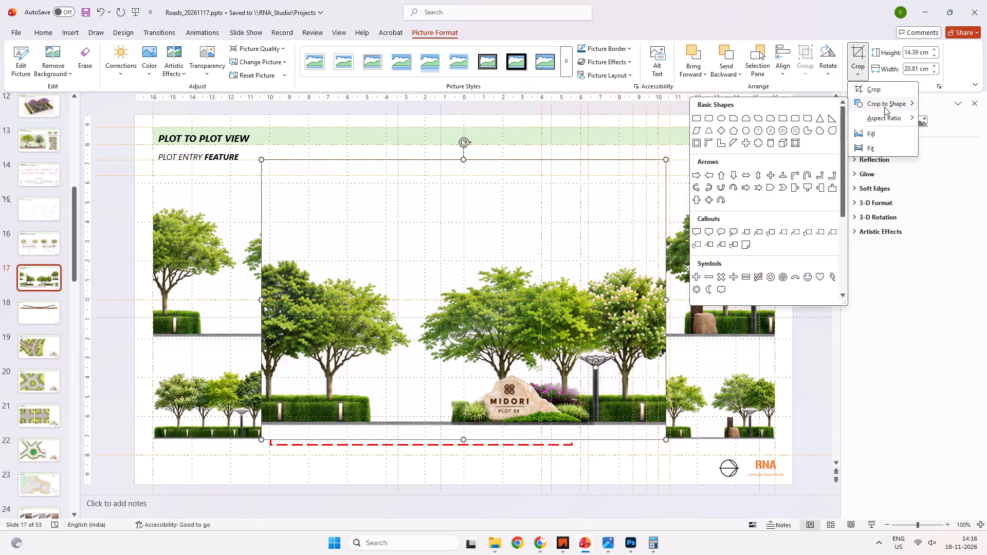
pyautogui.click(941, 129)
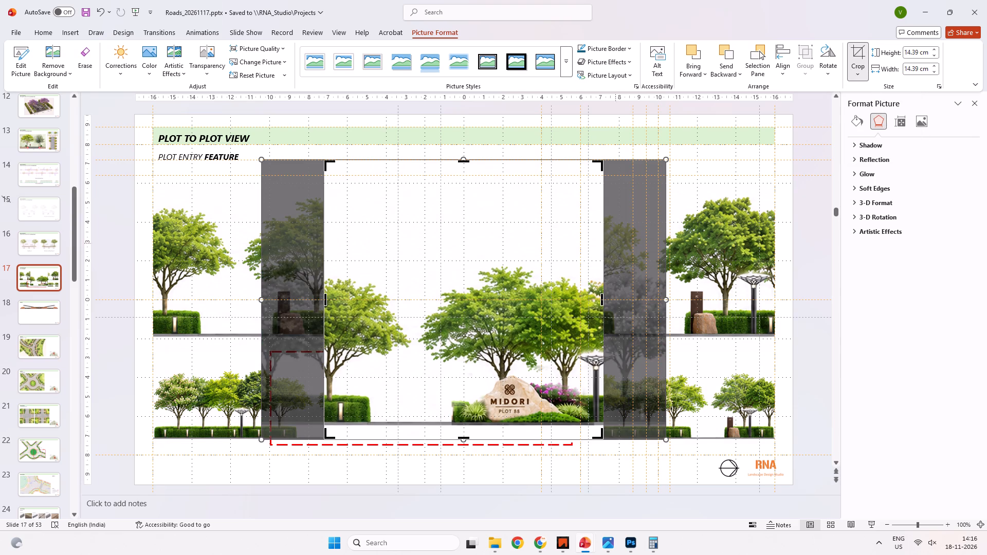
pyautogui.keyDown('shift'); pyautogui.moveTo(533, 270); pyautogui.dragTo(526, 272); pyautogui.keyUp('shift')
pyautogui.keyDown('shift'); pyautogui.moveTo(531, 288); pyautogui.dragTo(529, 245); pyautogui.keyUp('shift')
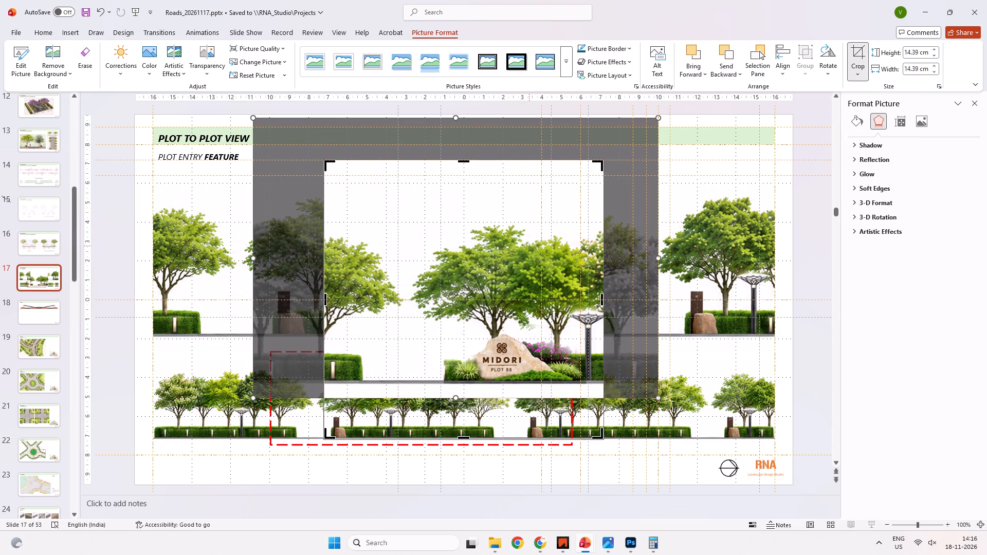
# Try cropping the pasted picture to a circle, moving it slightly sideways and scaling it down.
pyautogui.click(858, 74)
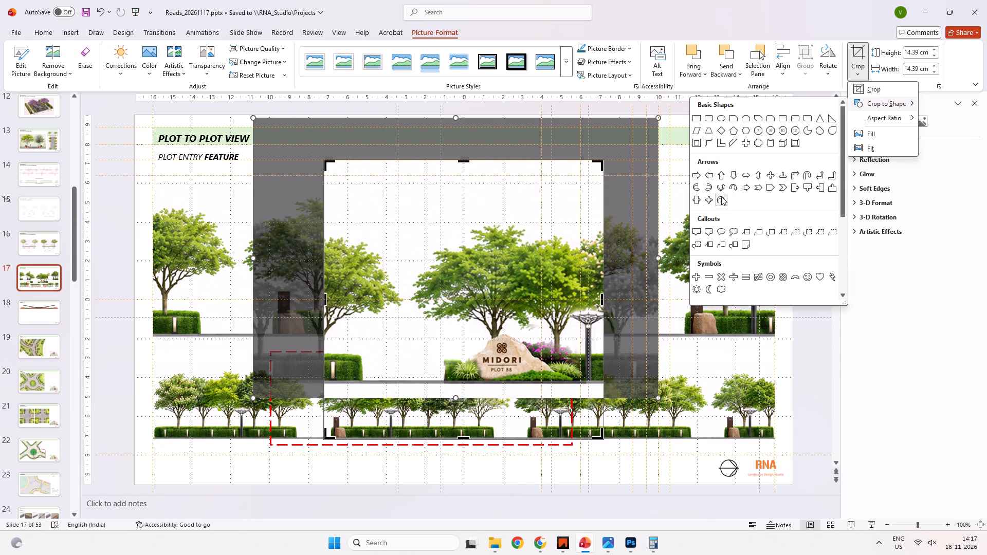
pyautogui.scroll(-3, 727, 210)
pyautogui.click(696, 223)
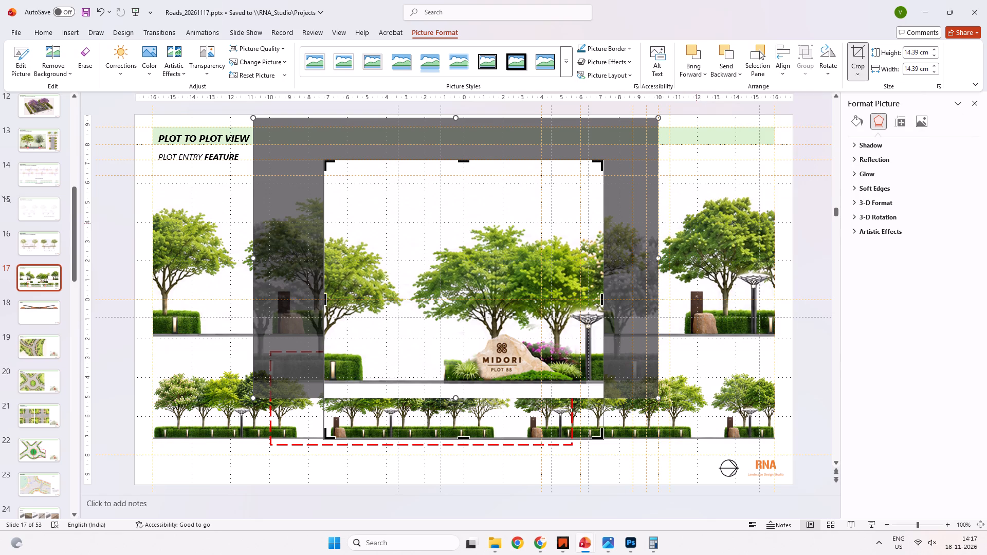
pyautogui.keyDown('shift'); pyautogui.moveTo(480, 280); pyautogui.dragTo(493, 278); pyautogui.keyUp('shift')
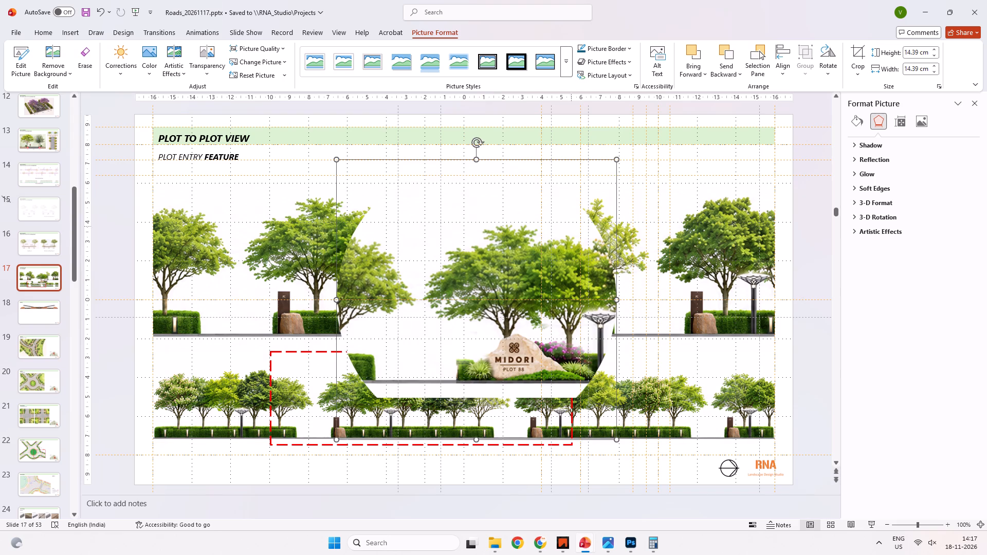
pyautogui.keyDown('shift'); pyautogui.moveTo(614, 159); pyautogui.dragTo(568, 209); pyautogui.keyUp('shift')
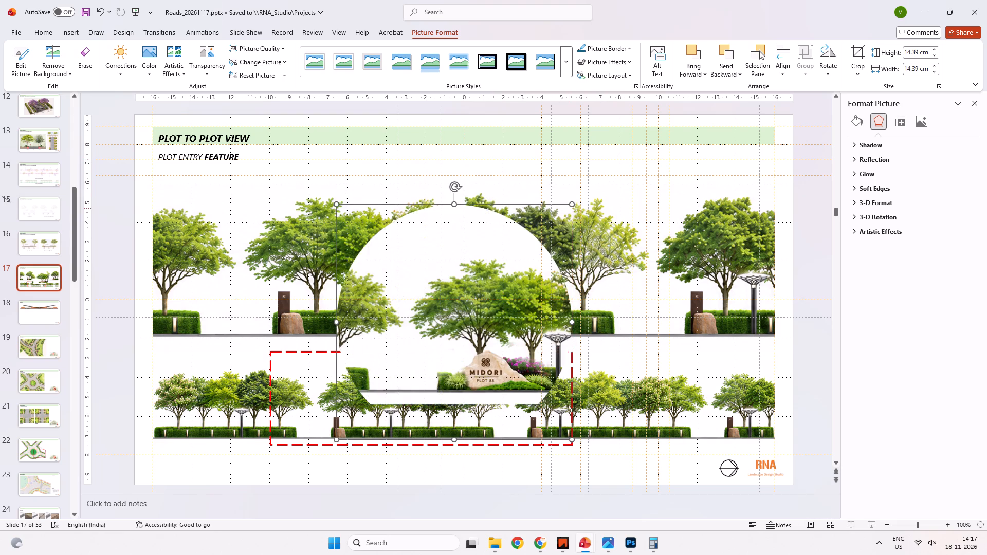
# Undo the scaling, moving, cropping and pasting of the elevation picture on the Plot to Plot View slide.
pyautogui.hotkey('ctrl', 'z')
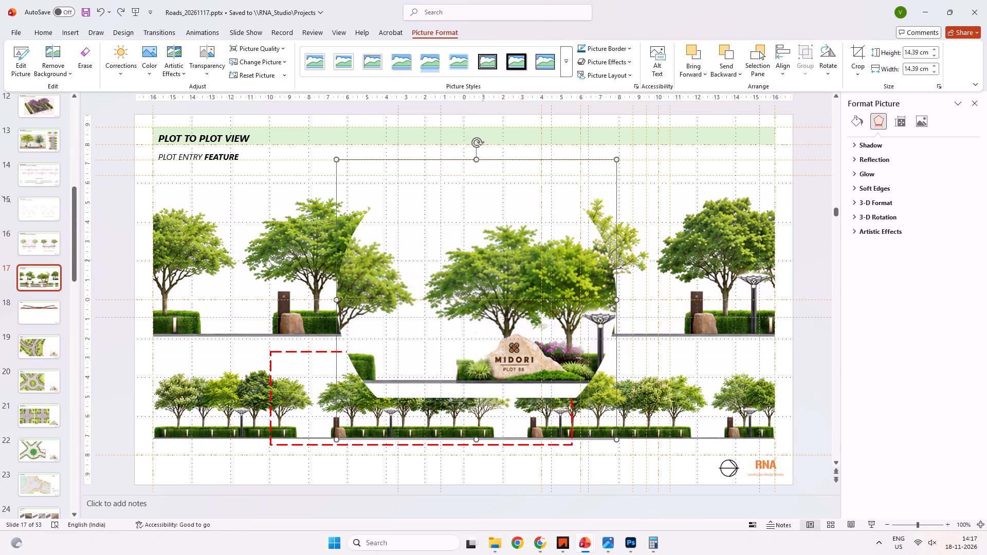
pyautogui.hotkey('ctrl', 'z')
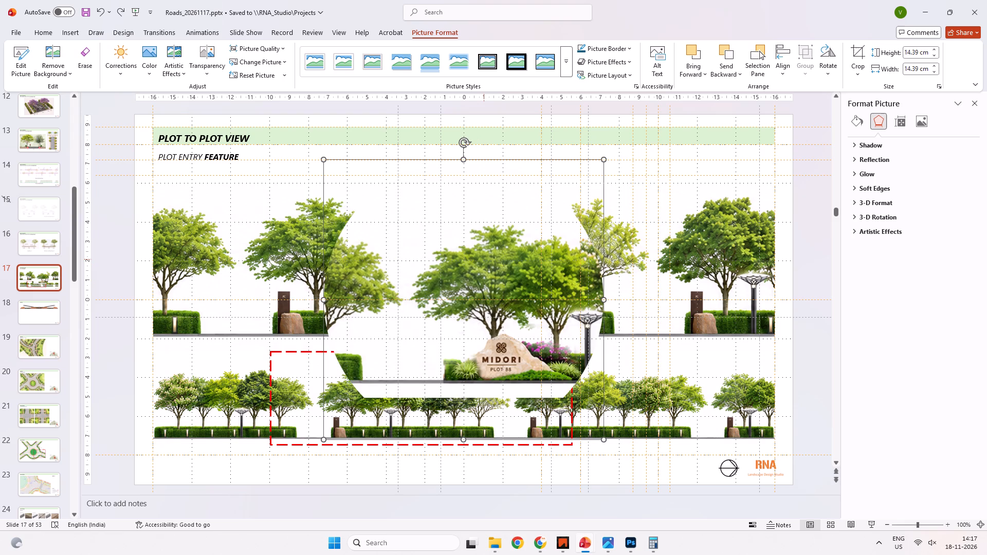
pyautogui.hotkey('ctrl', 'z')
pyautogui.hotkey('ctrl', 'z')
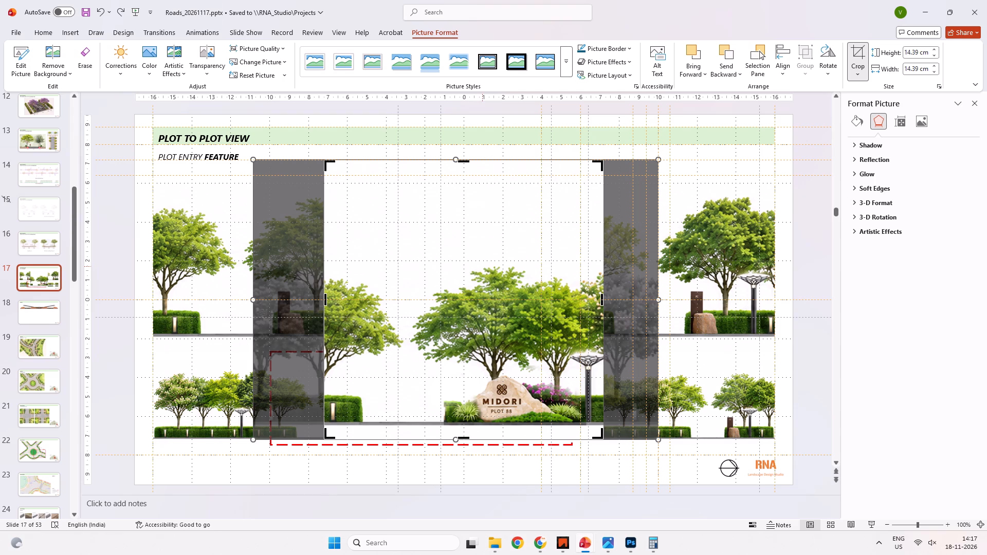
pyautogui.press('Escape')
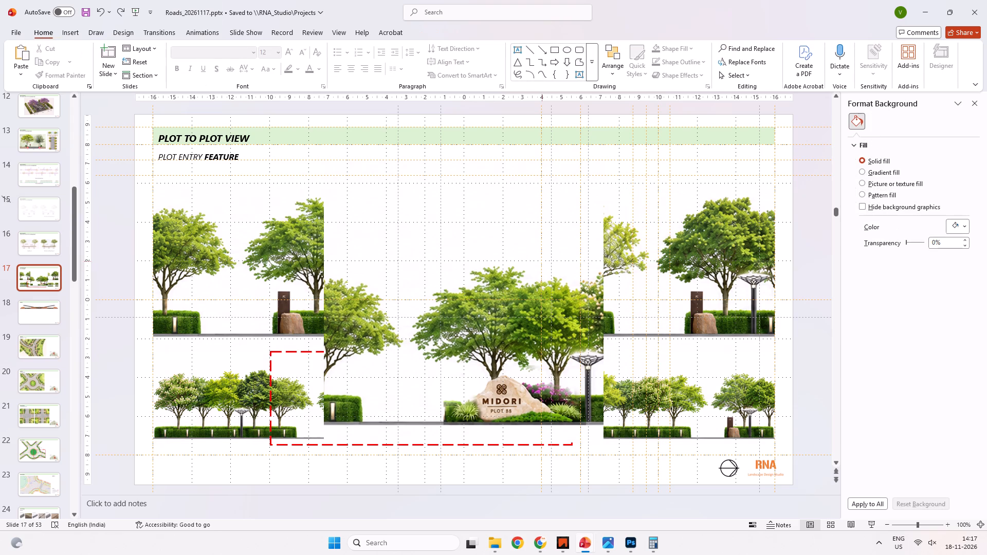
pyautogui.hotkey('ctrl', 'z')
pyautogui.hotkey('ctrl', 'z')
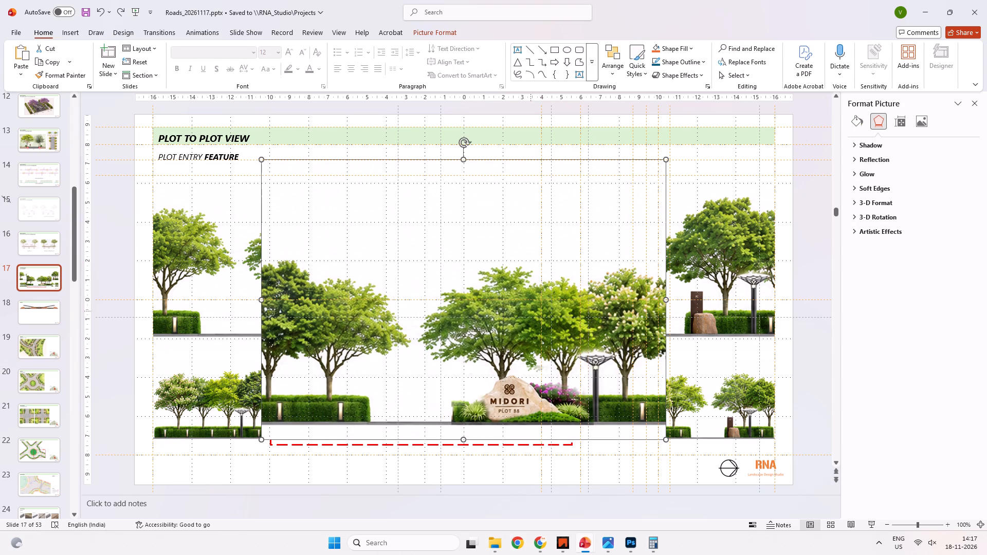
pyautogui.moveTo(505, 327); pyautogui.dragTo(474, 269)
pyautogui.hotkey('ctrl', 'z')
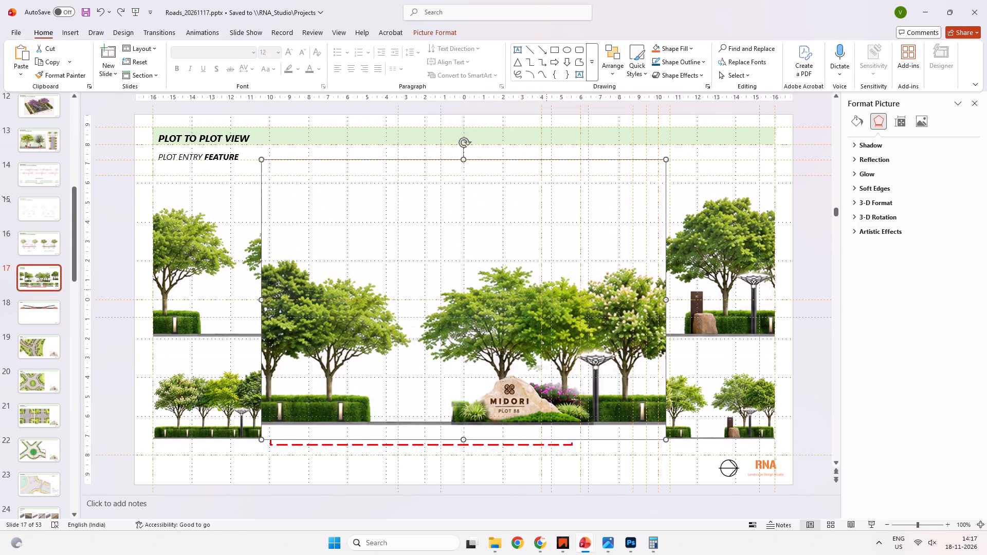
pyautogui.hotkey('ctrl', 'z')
# Copy Elevation_Part 2.png from the Render folder in File Explorer and paste it onto the Plot to Plot View slide in PowerPoint.
pyautogui.hotkey('alt', 'Tab')
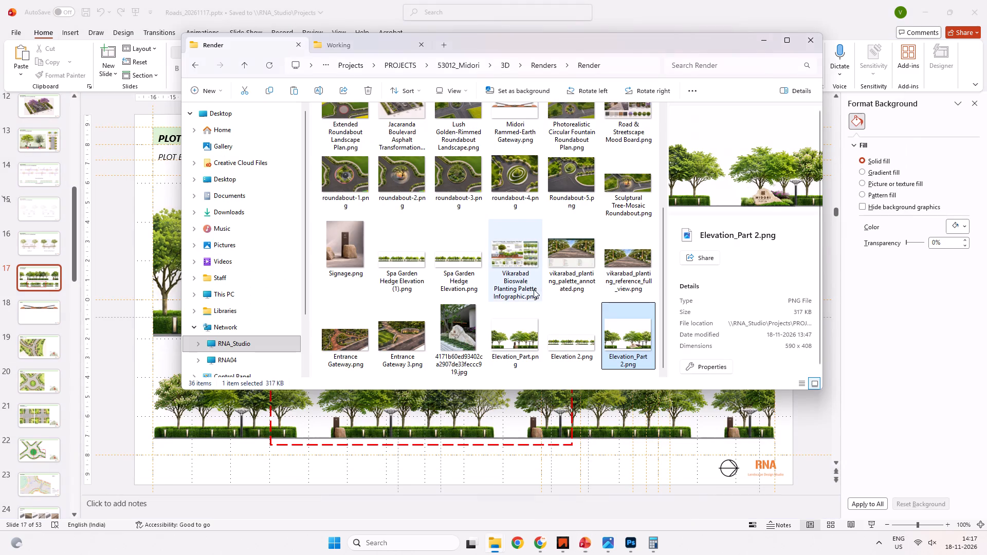
pyautogui.click(781, 241)
pyautogui.scroll(-3, 602, 276)
pyautogui.hotkey('ctrl', 'c')
pyautogui.hotkey('alt', 'Tab')
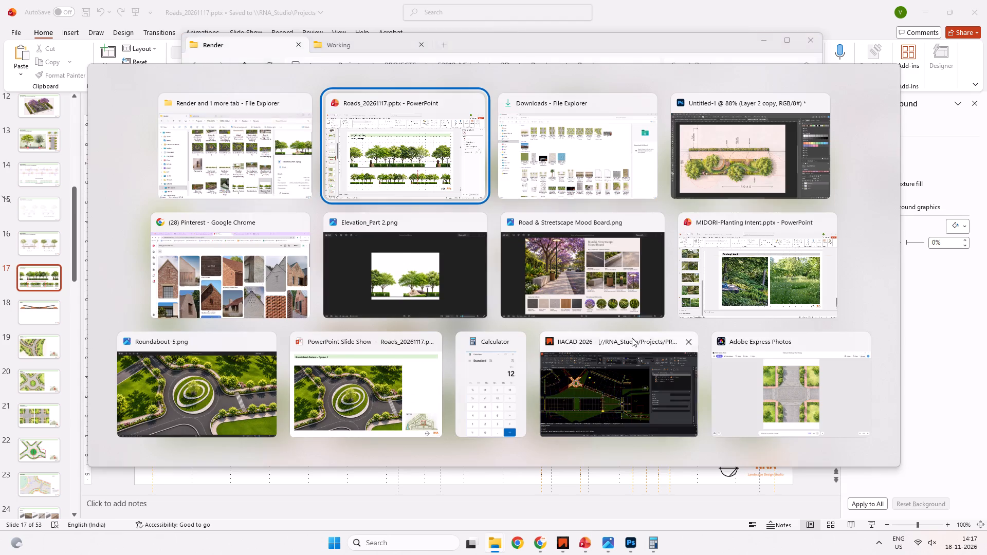
pyautogui.click(821, 197)
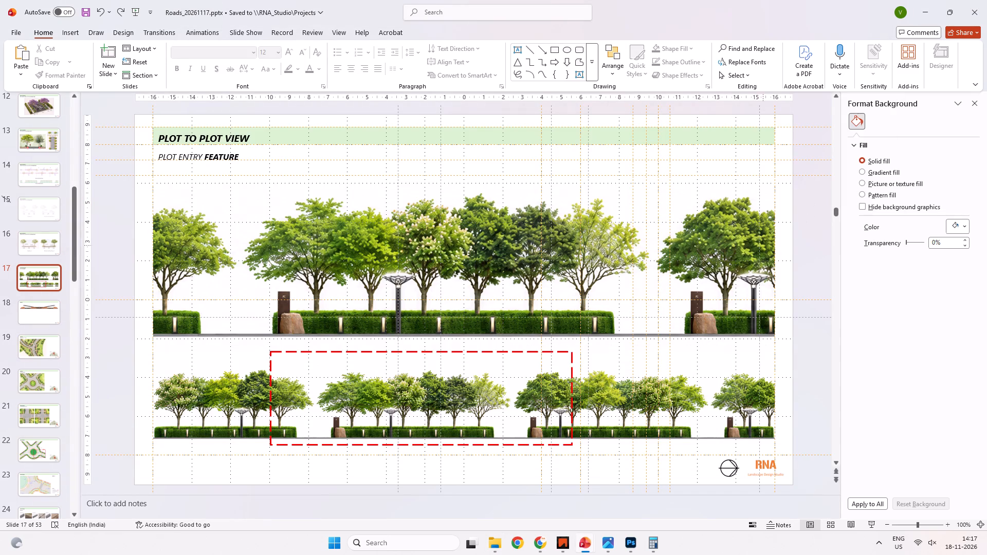
pyautogui.hotkey('ctrl', 'v')
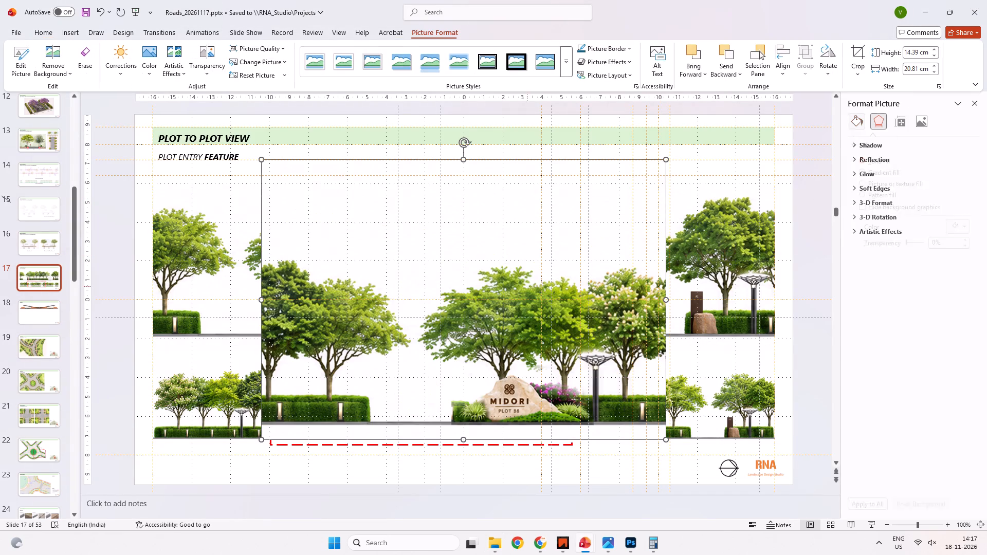
# Scale the pasted picture down to about 9.72 × 6.72 cm and move it over the left part of the upper tree elevation.
pyautogui.keyDown('shift'); pyautogui.moveTo(262, 160); pyautogui.dragTo(477, 348); pyautogui.keyUp('shift')
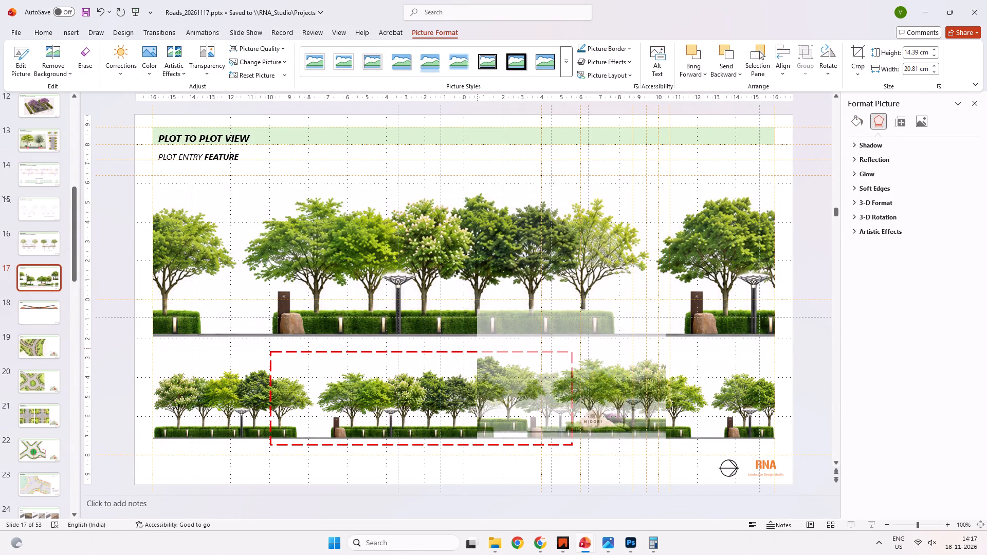
pyautogui.keyDown('shift'); pyautogui.moveTo(477, 348); pyautogui.dragTo(477, 349); pyautogui.keyUp('shift')
pyautogui.moveTo(602, 384); pyautogui.dragTo(294, 261)
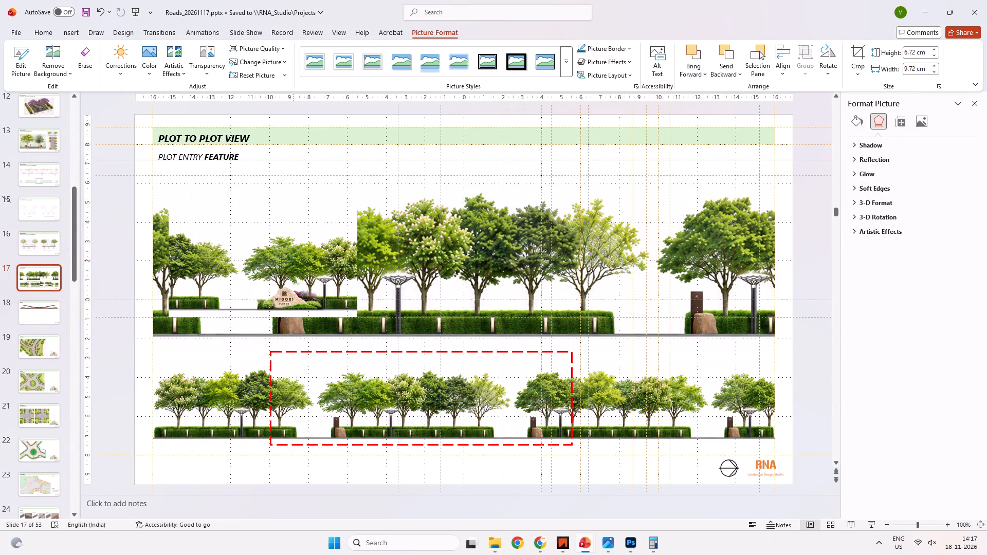
pyautogui.moveTo(294, 261); pyautogui.dragTo(293, 262)
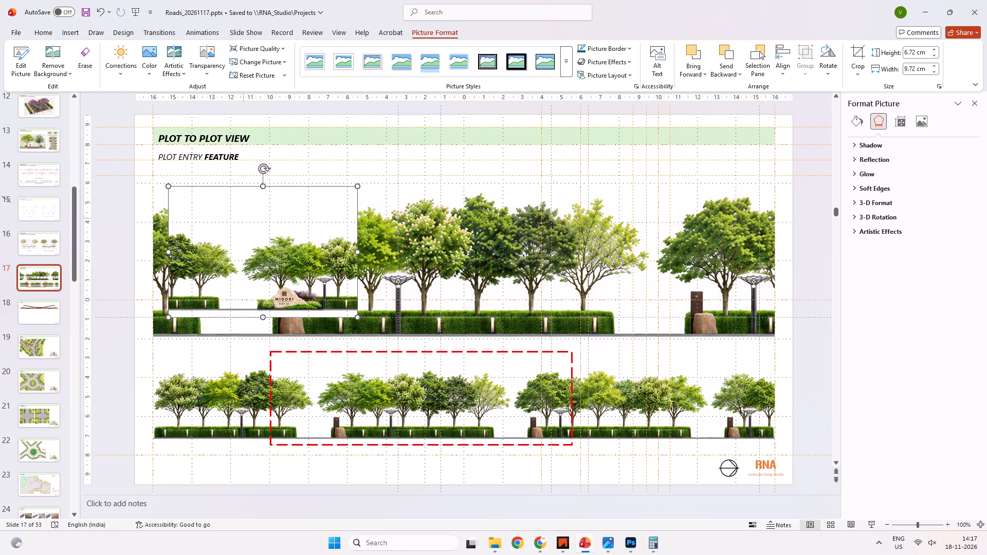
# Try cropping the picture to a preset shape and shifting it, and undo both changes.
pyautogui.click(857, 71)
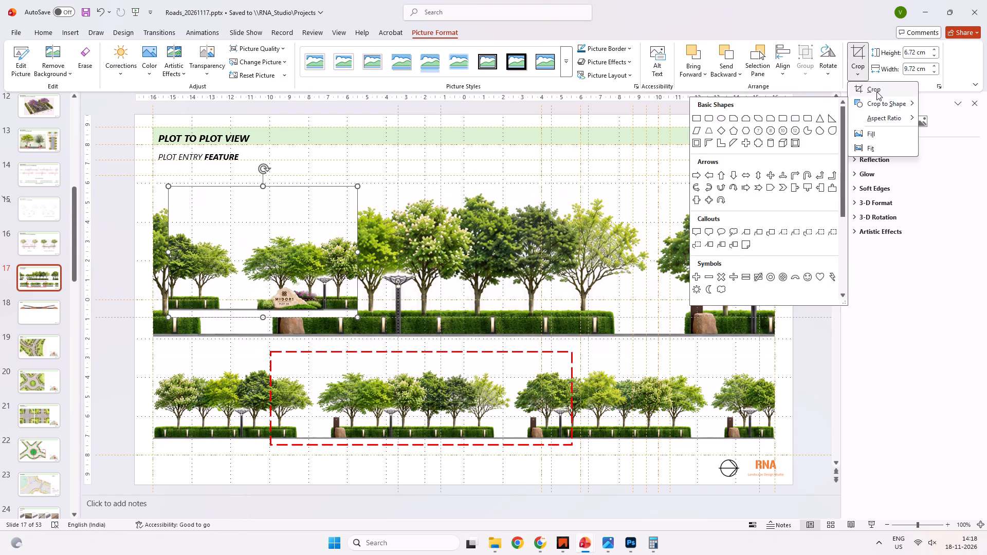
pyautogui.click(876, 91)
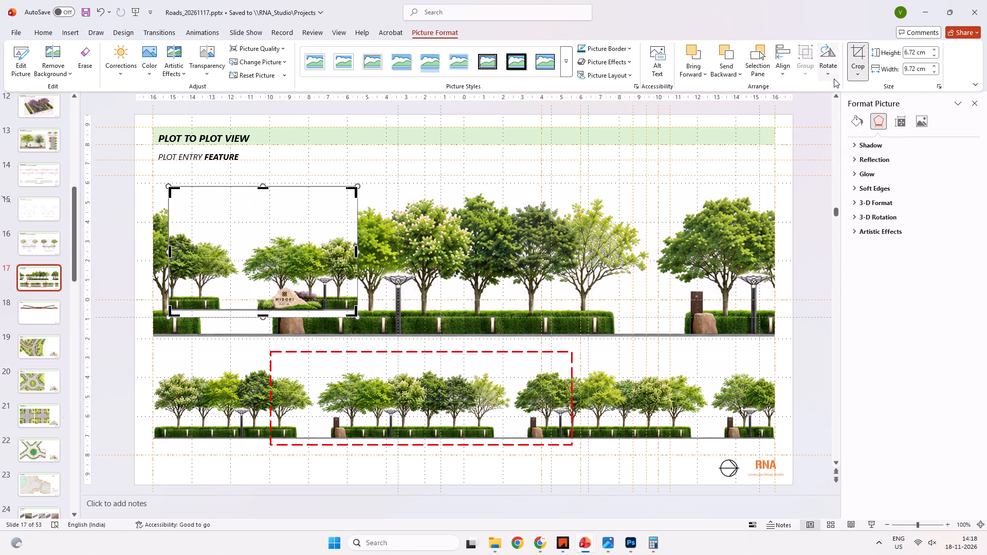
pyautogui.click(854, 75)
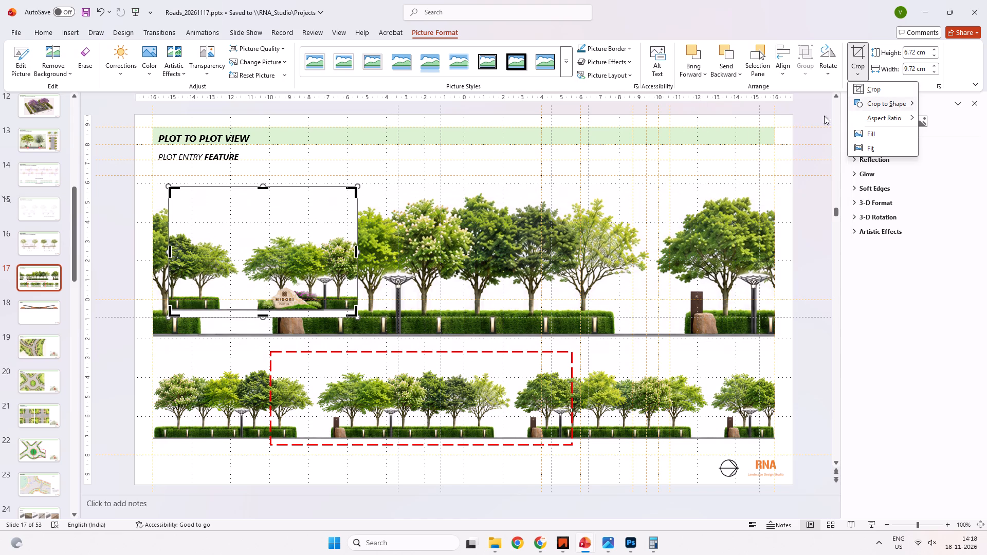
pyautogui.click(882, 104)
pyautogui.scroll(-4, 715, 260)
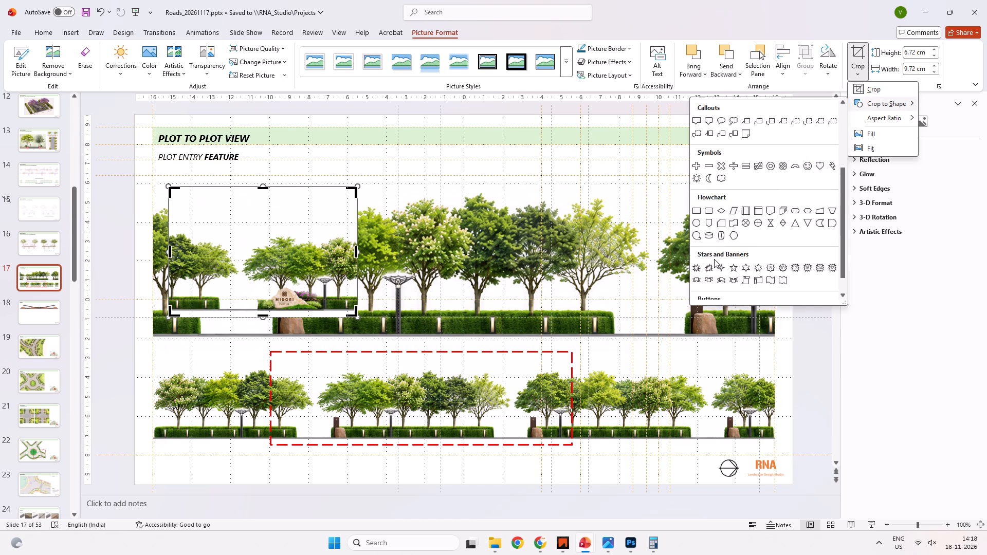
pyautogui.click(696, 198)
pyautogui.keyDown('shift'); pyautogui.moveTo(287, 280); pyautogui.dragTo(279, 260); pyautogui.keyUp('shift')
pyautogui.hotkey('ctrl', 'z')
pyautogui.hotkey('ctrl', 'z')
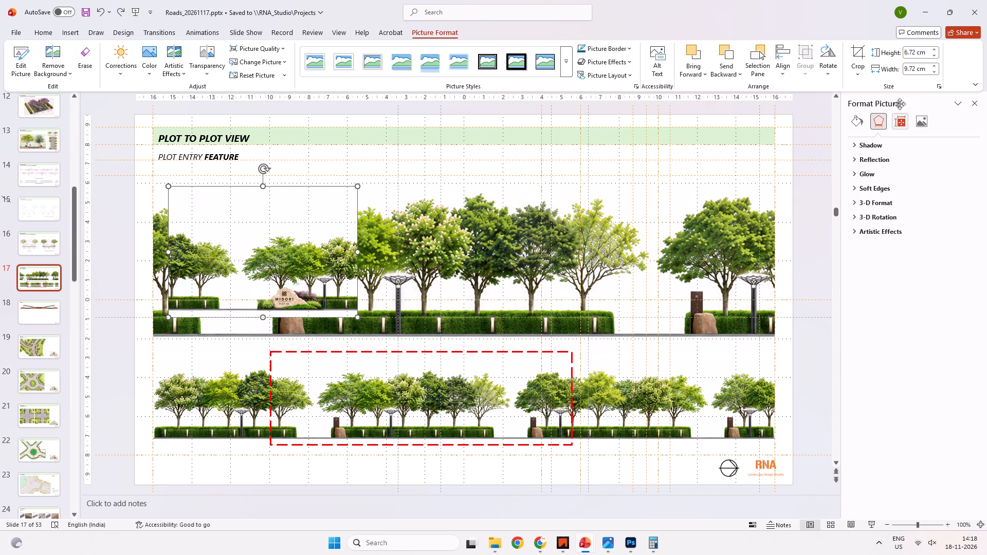
# Crop the Midori elevation picture to a 1:1 aspect ratio.
pyautogui.click(859, 74)
pyautogui.click(885, 116)
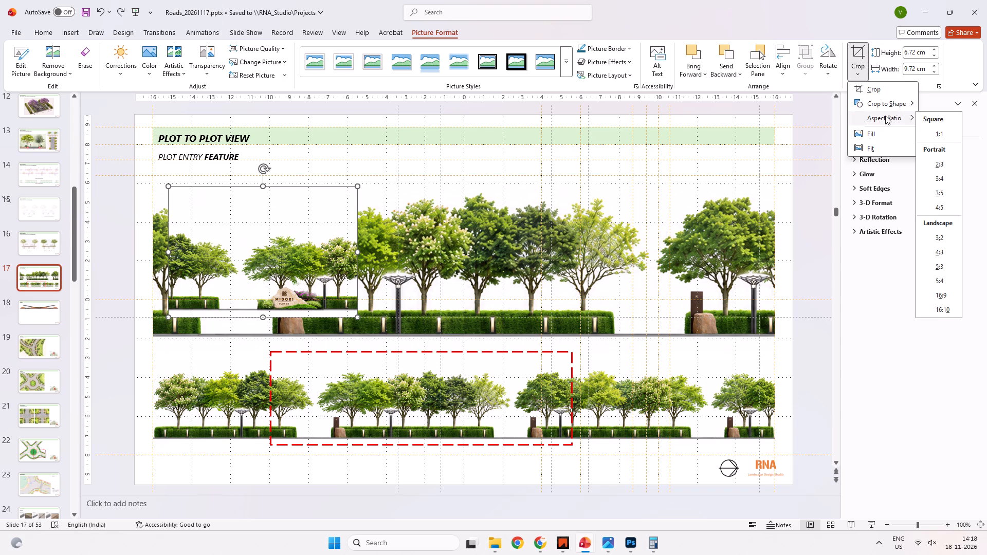
pyautogui.click(925, 128)
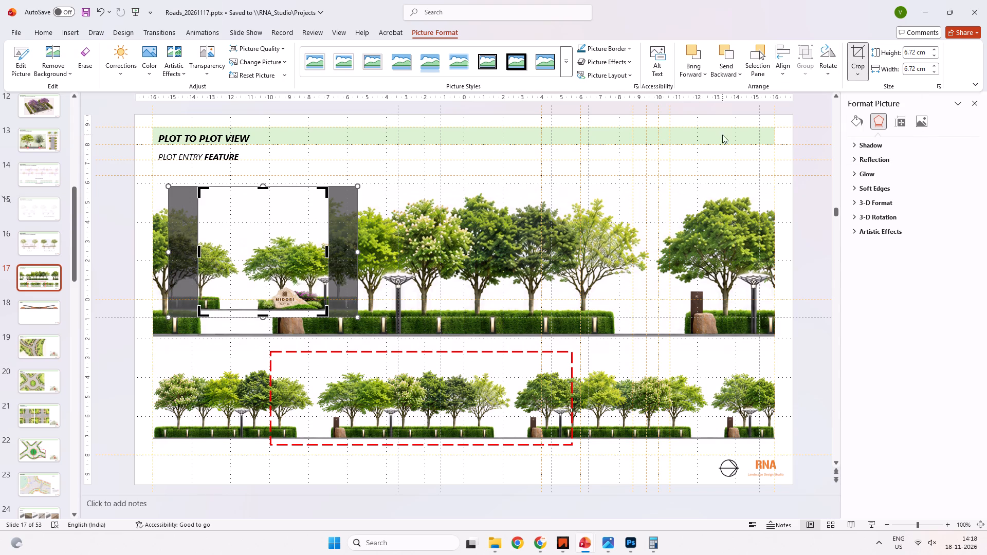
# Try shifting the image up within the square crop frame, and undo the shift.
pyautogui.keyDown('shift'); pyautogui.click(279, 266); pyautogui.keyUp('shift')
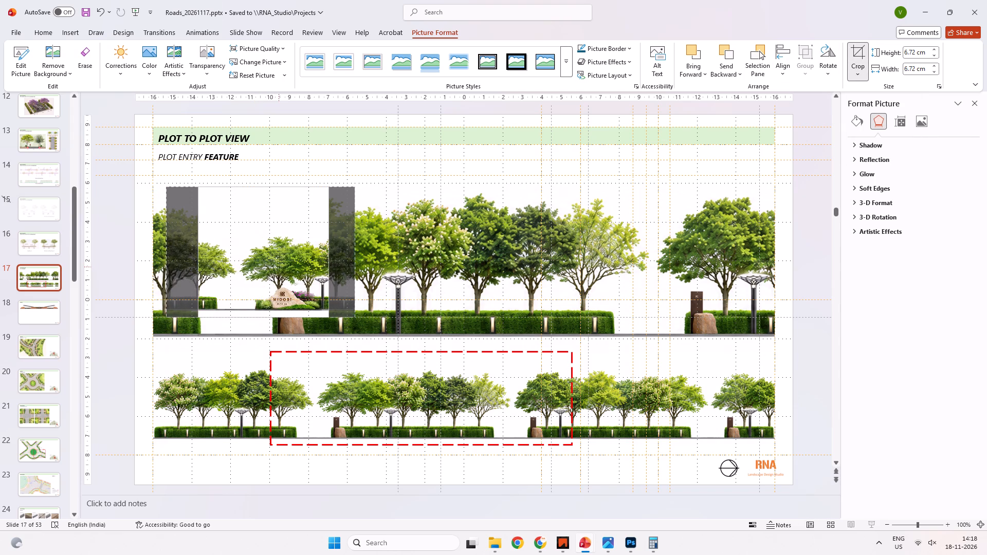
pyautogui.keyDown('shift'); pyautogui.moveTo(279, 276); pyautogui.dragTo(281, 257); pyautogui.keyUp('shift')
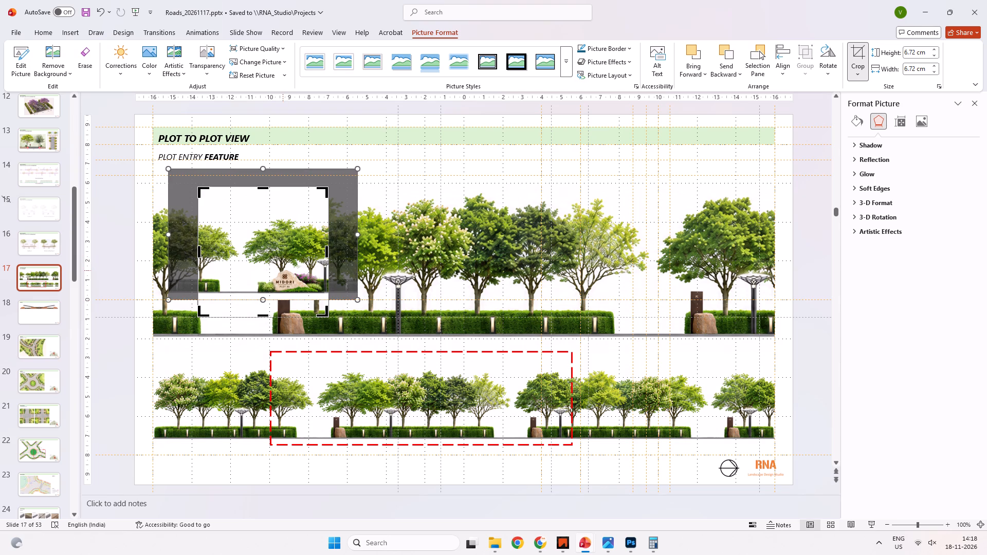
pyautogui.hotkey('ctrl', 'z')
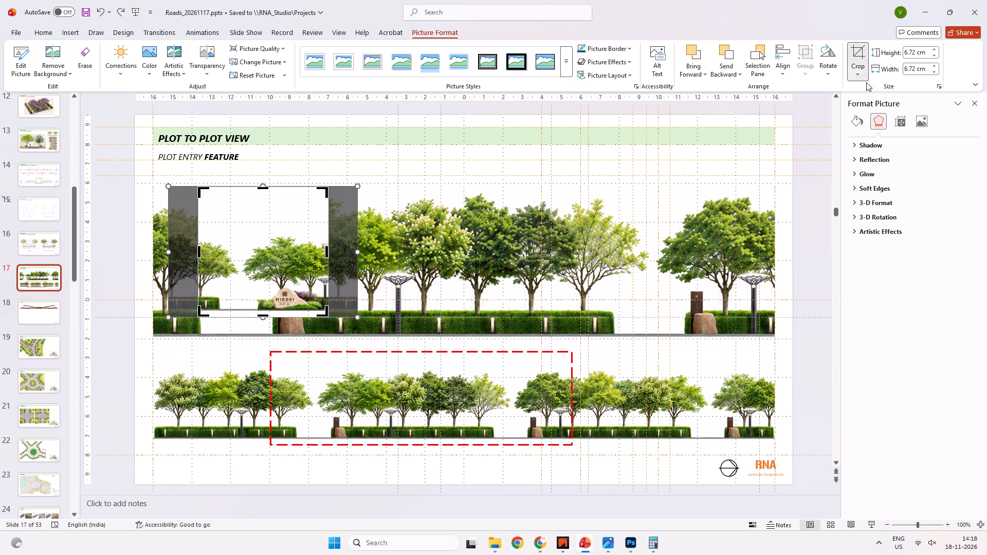
# Crop the square picture to a circle and move it over the right end of the upper tree elevation.
pyautogui.click(859, 77)
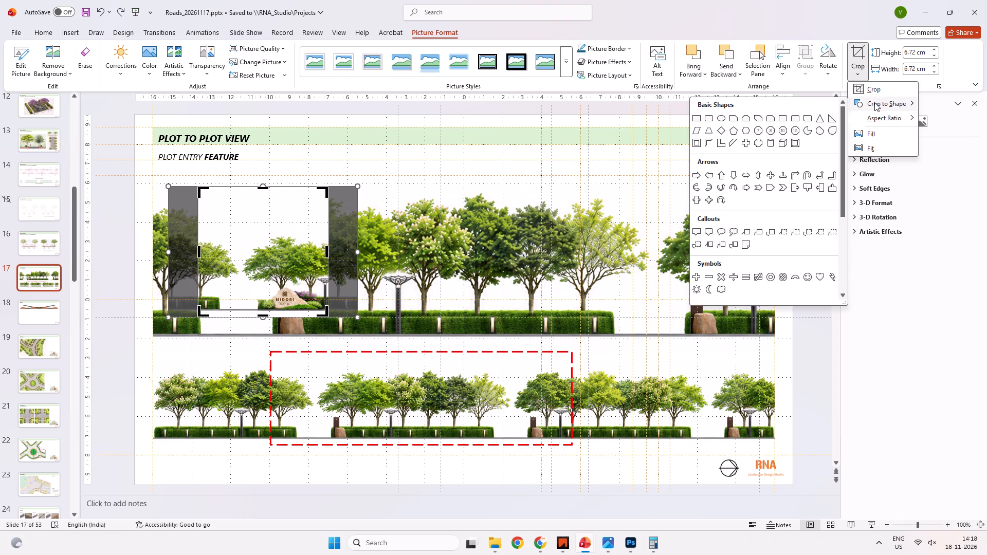
pyautogui.scroll(-2, 699, 199)
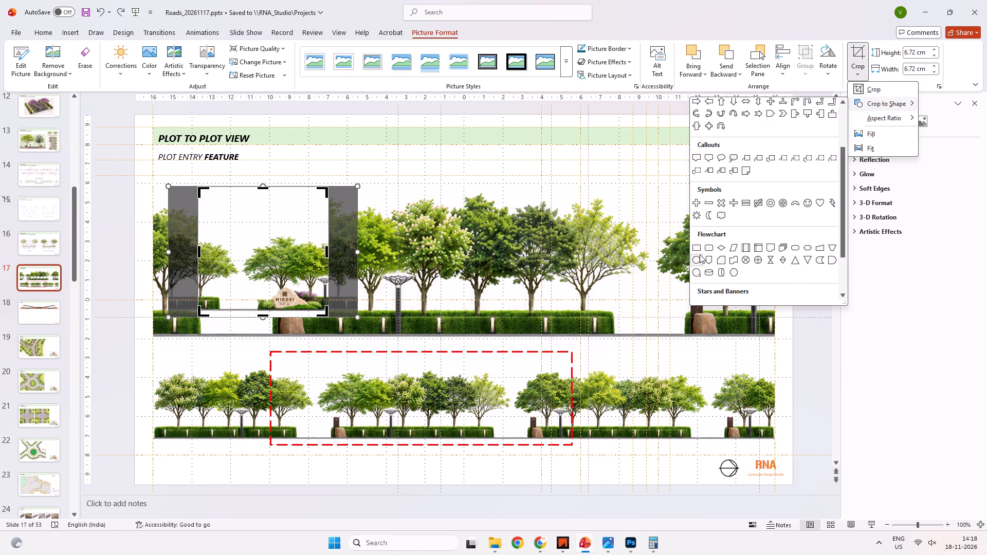
pyautogui.click(699, 257)
pyautogui.click(273, 249)
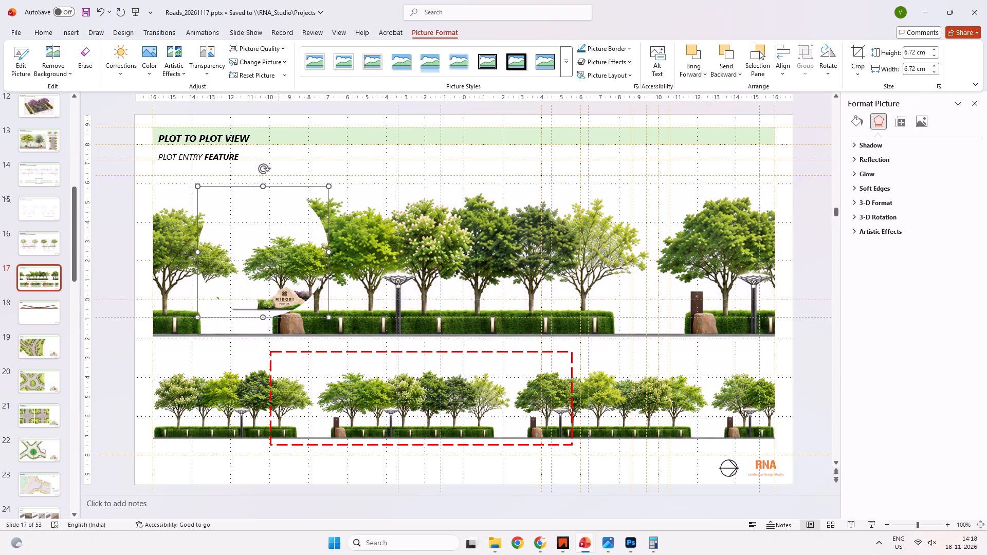
pyautogui.moveTo(280, 250); pyautogui.dragTo(710, 248)
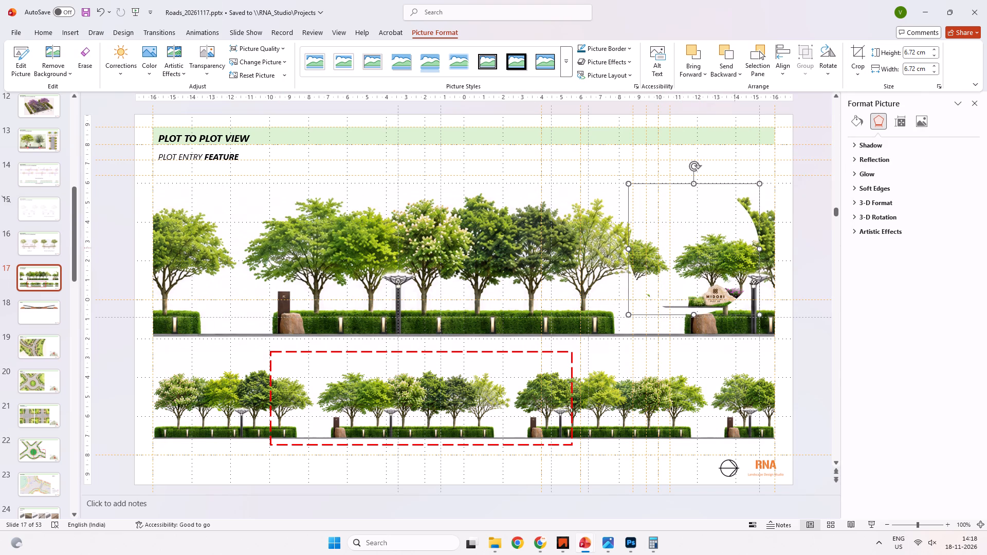
# Add a solid line outline to the circular picture.
pyautogui.click(921, 123)
pyautogui.click(858, 125)
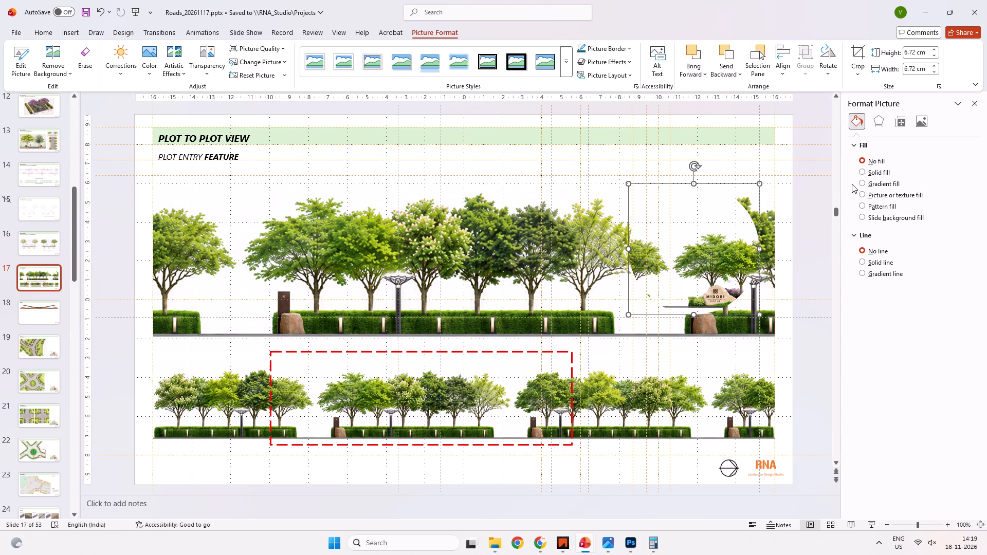
pyautogui.click(863, 260)
# Resize the circular picture to about 6.29 cm across and place it near the slide's right margin over the upper tree elevation.
pyautogui.moveTo(716, 261); pyautogui.dragTo(380, 269)
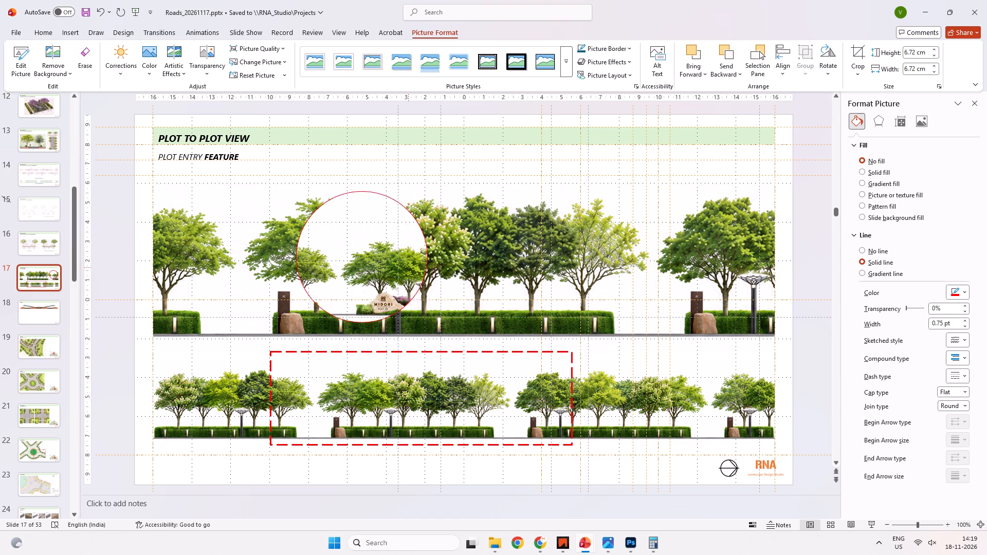
pyautogui.moveTo(380, 269); pyautogui.dragTo(243, 259)
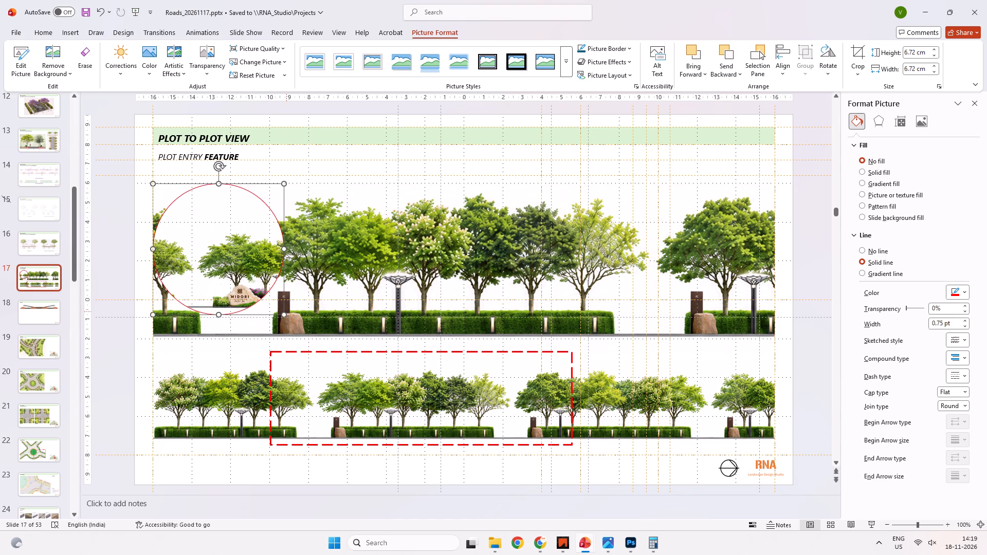
pyautogui.keyDown('shift'); pyautogui.moveTo(282, 313); pyautogui.dragTo(305, 340); pyautogui.keyUp('shift')
pyautogui.moveTo(277, 266); pyautogui.dragTo(268, 251)
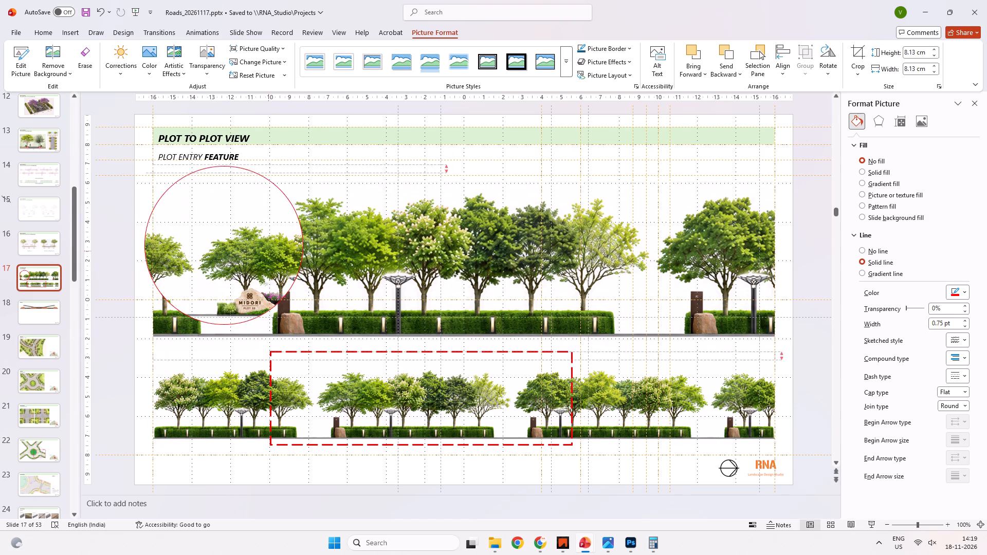
pyautogui.moveTo(268, 251); pyautogui.dragTo(745, 257)
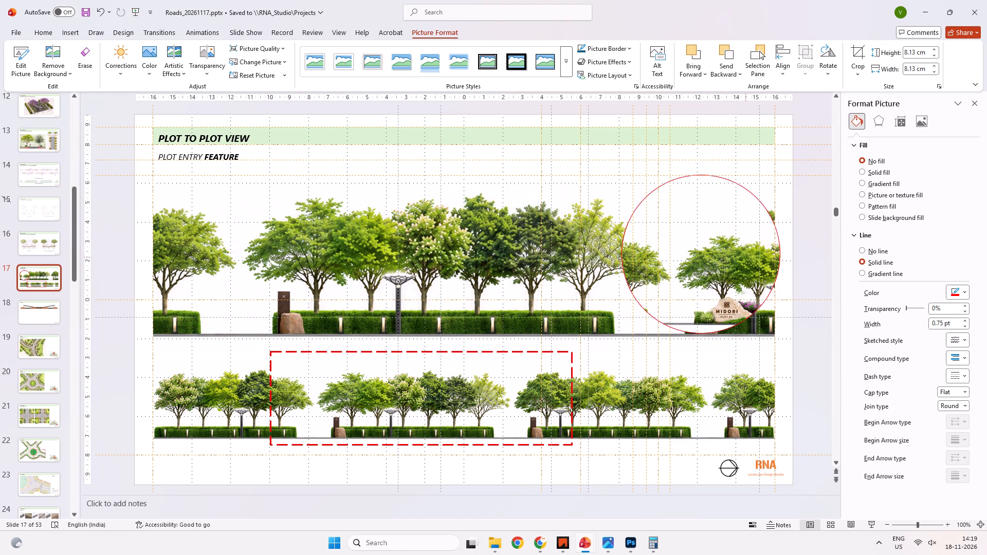
pyautogui.moveTo(745, 257); pyautogui.dragTo(741, 263)
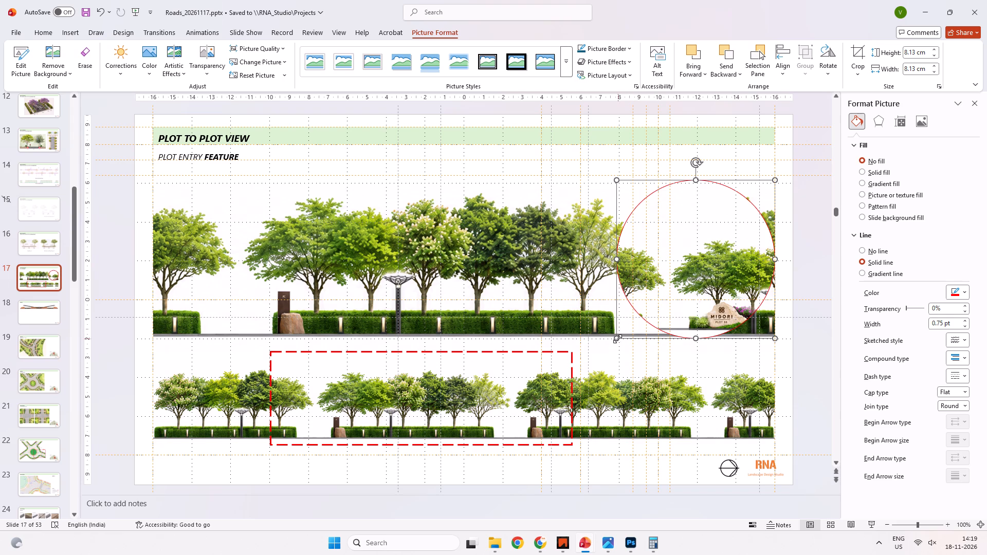
pyautogui.keyDown('shift'); pyautogui.moveTo(617, 339); pyautogui.dragTo(653, 285); pyautogui.keyUp('shift')
# Reopen the circular picture's crop, shift the image slightly right and scale it down so more of the Midori entry fits inside the circle.
pyautogui.click(711, 253)
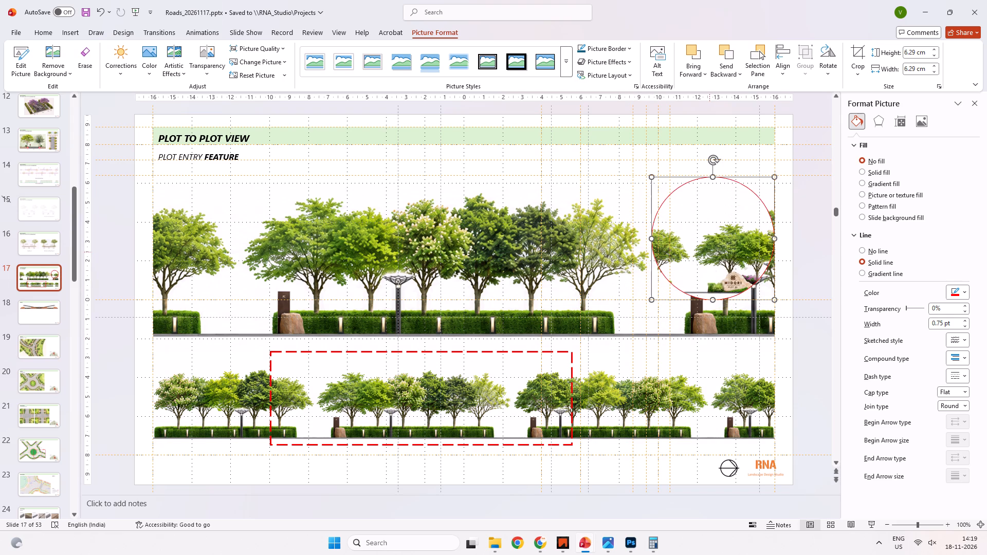
pyautogui.rightClick(711, 250)
pyautogui.click(769, 220)
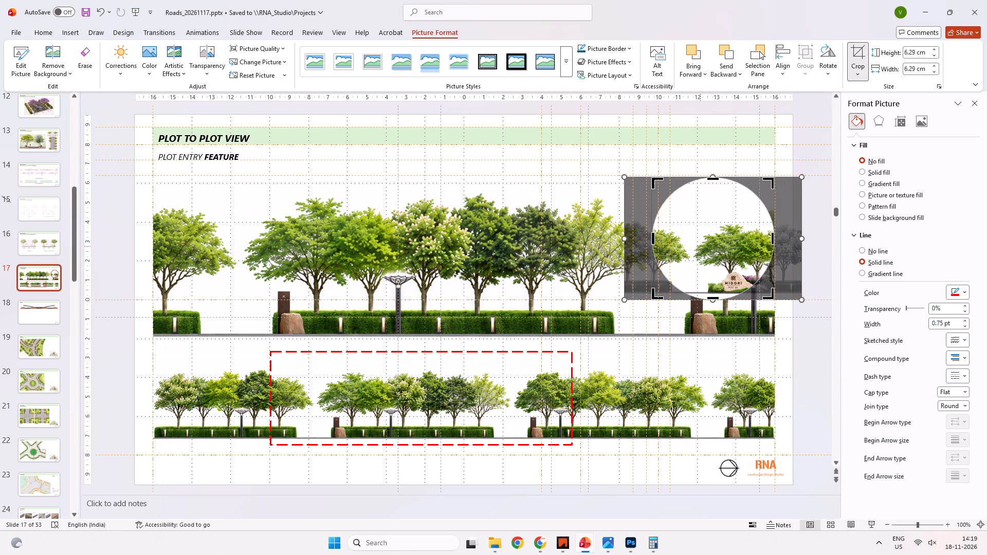
pyautogui.keyDown('shift'); pyautogui.moveTo(699, 246); pyautogui.dragTo(710, 245); pyautogui.keyUp('shift')
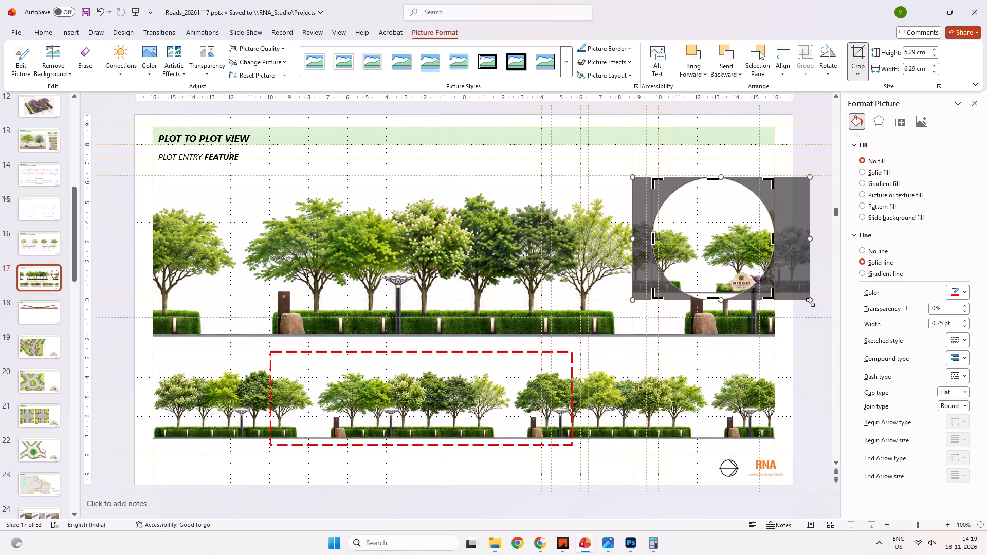
pyautogui.keyDown('shift'); pyautogui.moveTo(810, 301); pyautogui.dragTo(787, 287); pyautogui.keyUp('shift')
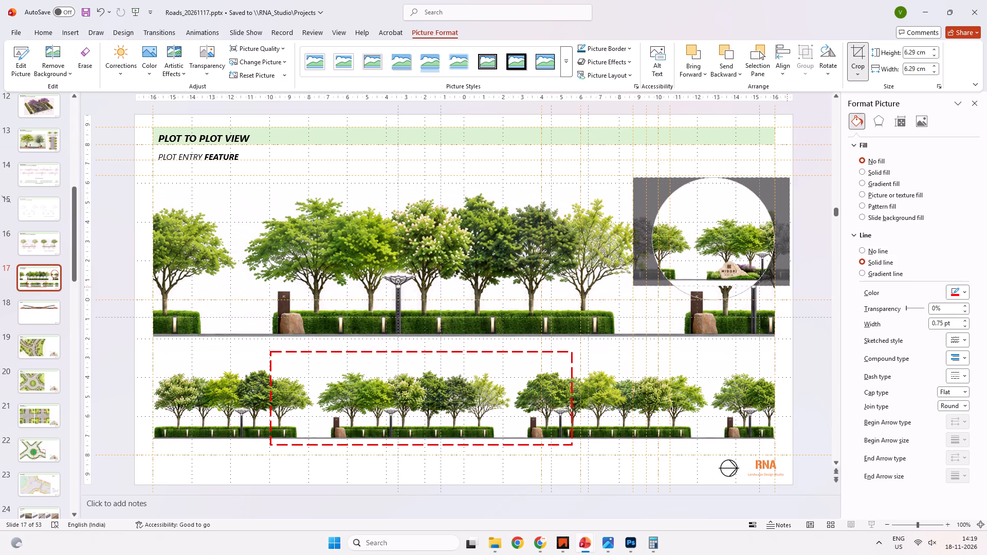
pyautogui.keyDown('shift'); pyautogui.moveTo(787, 287); pyautogui.dragTo(783, 286); pyautogui.keyUp('shift')
pyautogui.click(824, 218)
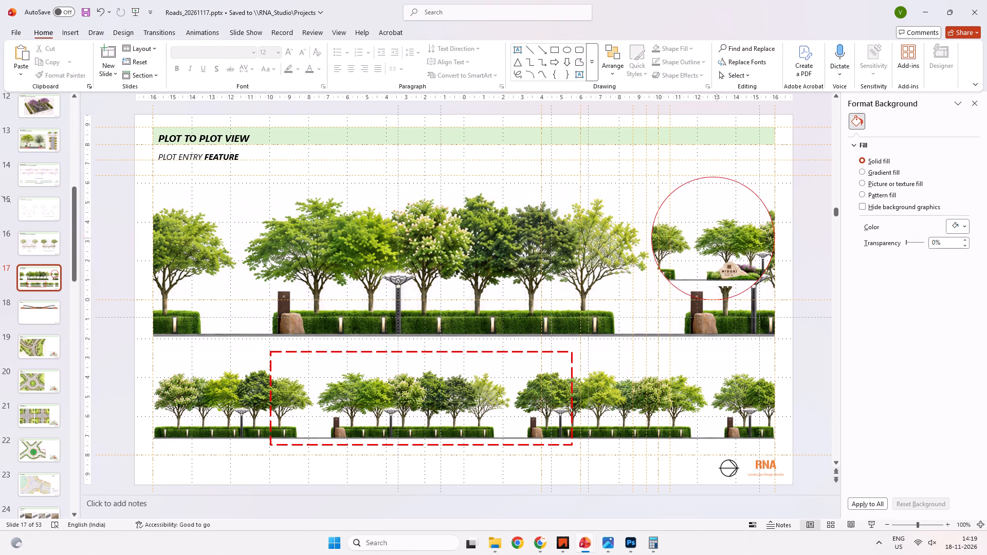
# Move the circular picture slightly left along the upper tree elevation.
pyautogui.moveTo(715, 235); pyautogui.dragTo(694, 237)
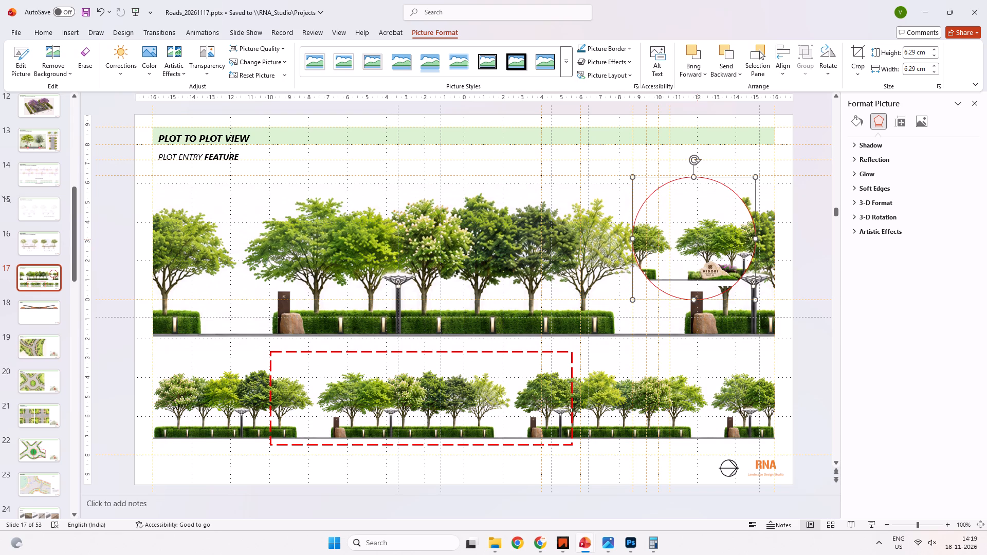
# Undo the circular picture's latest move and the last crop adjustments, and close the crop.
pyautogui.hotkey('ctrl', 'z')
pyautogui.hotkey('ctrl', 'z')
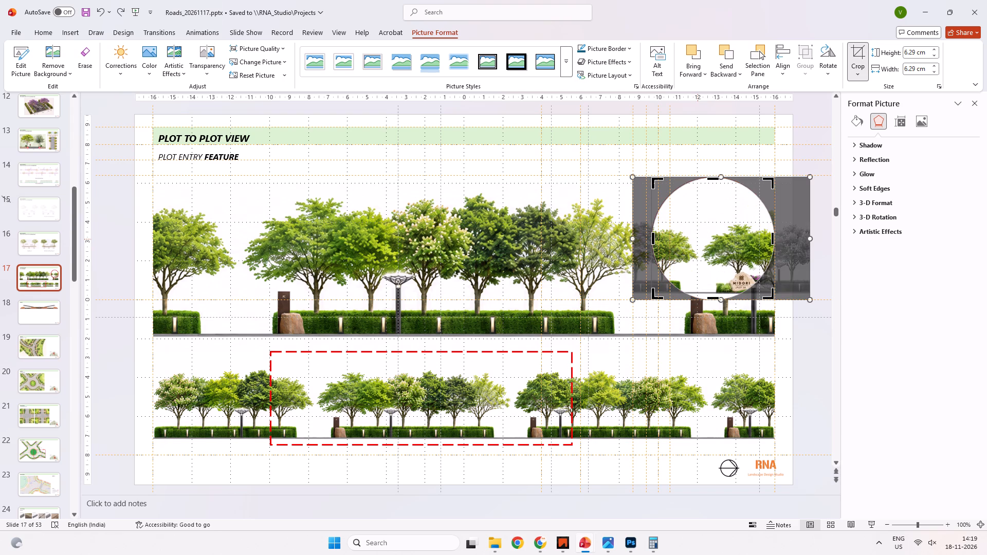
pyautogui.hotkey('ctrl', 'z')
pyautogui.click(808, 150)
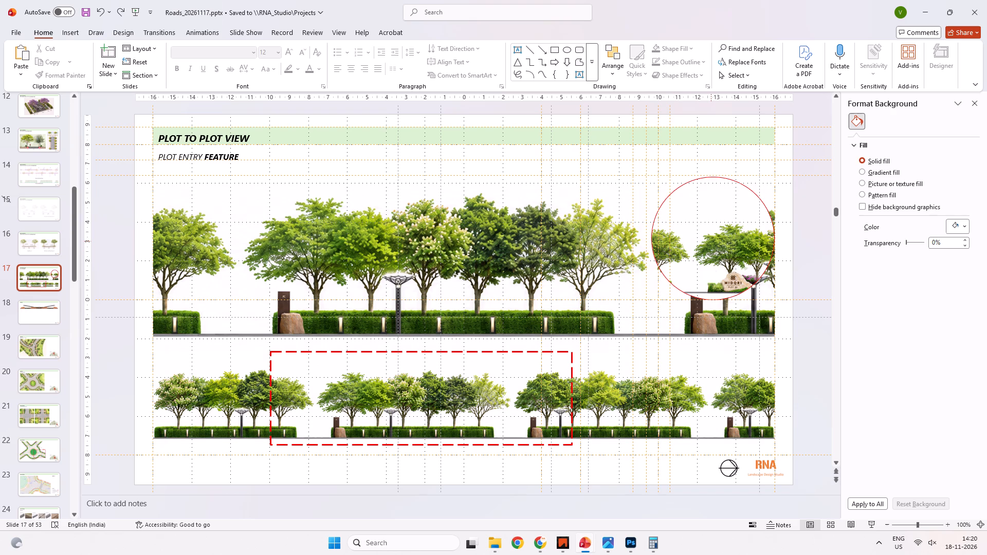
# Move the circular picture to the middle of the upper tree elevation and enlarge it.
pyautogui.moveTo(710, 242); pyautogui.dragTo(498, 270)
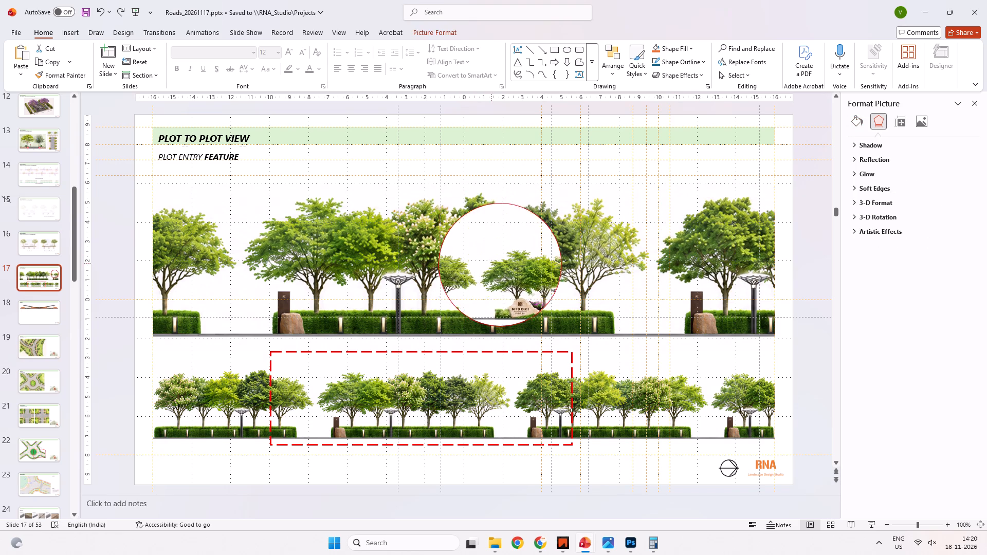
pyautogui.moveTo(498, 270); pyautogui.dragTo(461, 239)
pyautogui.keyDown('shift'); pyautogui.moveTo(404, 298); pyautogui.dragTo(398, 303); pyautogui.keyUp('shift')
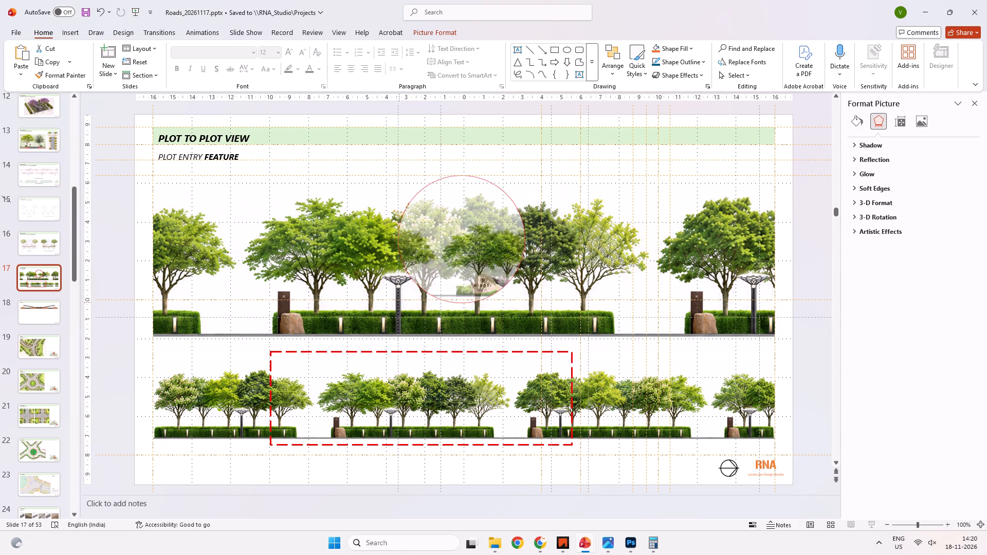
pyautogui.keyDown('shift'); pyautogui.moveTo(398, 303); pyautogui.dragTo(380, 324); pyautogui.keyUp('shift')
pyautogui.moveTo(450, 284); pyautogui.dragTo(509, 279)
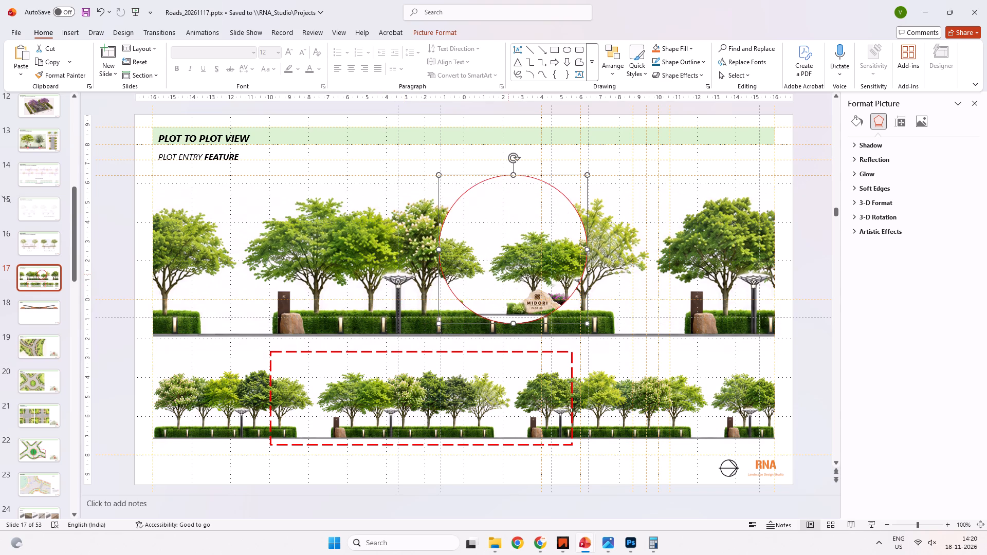
# Delete the circular Midori entry picture from the Plot to Plot View slide.
pyautogui.press('Delete')
pyautogui.hotkey('ctrl', 'z')
pyautogui.keyDown('shift'); pyautogui.moveTo(438, 176); pyautogui.dragTo(467, 207); pyautogui.keyUp('shift')
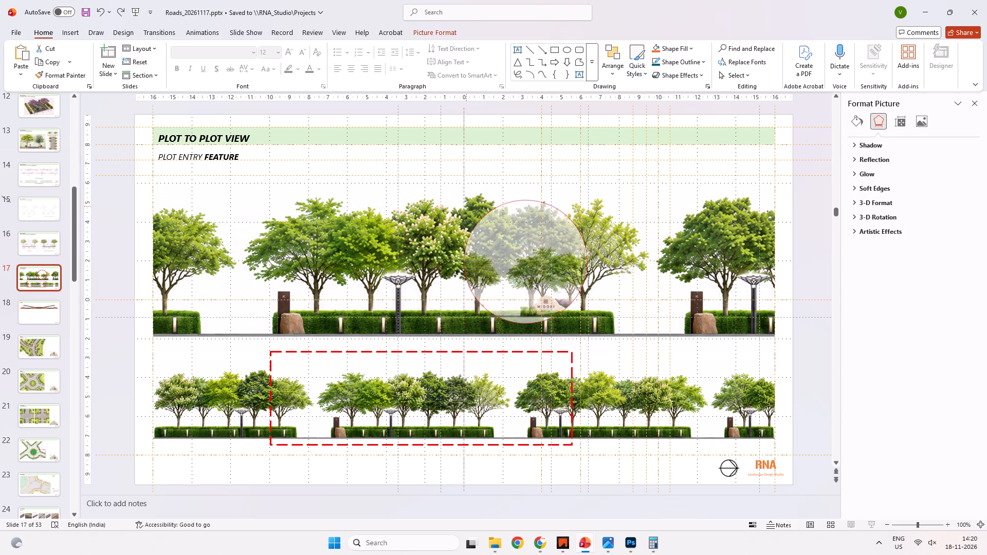
pyautogui.keyDown('shift'); pyautogui.moveTo(467, 207); pyautogui.dragTo(468, 208); pyautogui.keyUp('shift')
pyautogui.press('Delete')
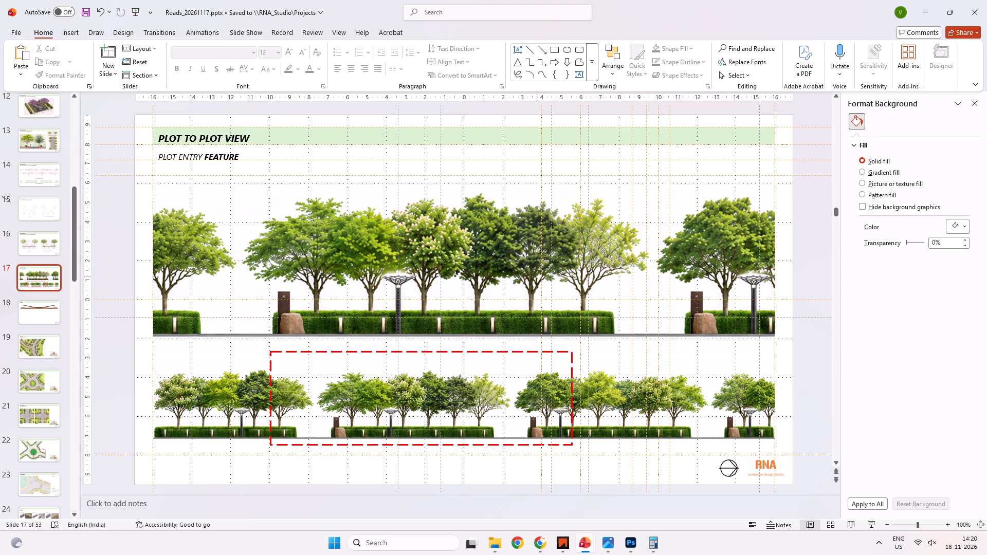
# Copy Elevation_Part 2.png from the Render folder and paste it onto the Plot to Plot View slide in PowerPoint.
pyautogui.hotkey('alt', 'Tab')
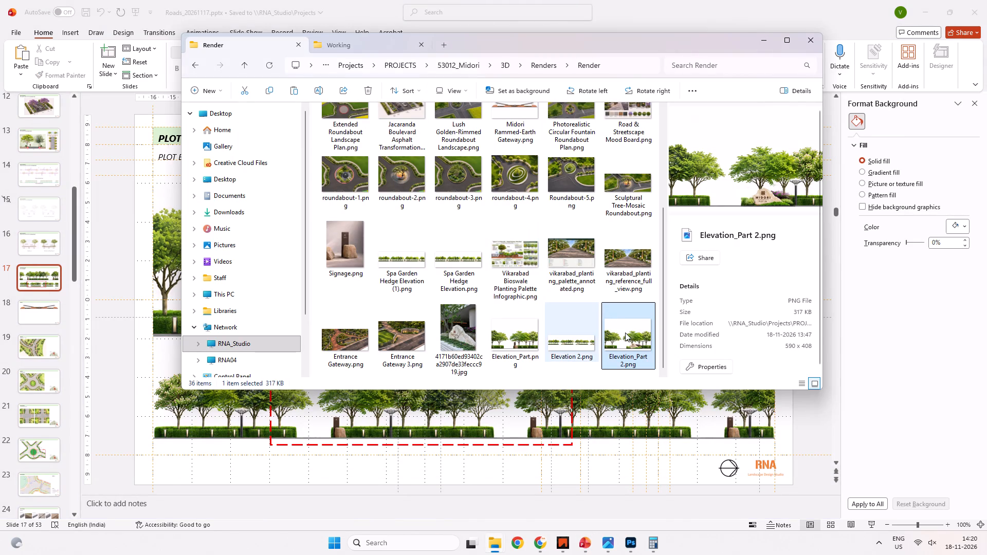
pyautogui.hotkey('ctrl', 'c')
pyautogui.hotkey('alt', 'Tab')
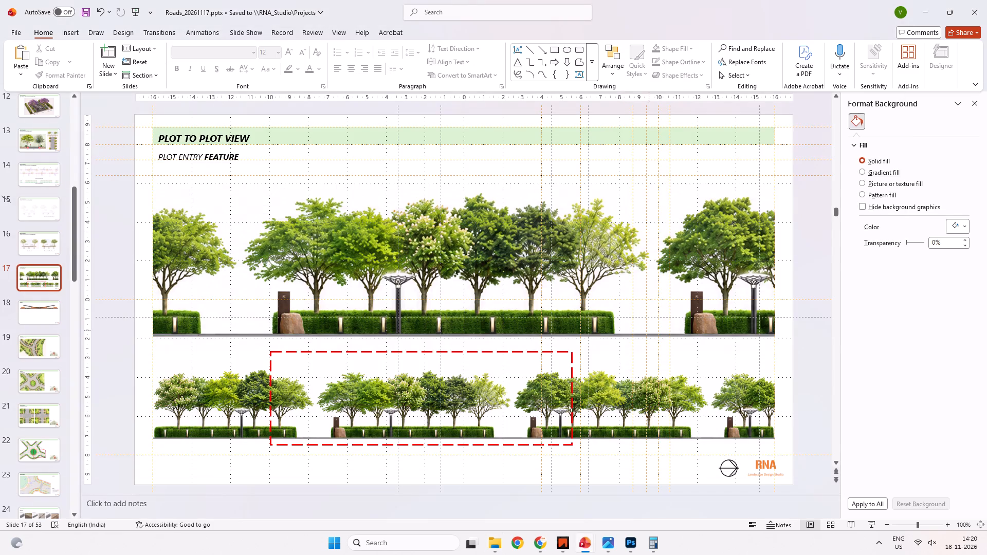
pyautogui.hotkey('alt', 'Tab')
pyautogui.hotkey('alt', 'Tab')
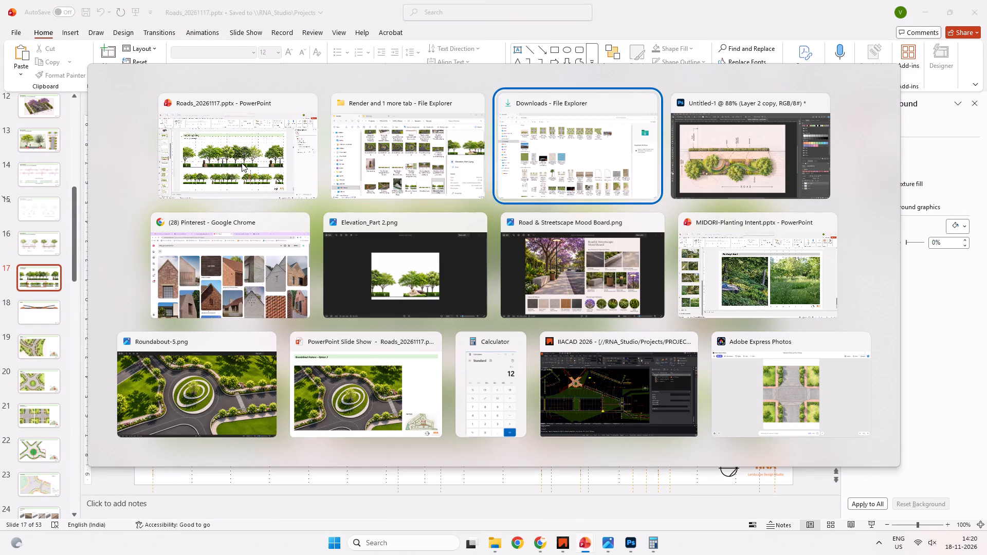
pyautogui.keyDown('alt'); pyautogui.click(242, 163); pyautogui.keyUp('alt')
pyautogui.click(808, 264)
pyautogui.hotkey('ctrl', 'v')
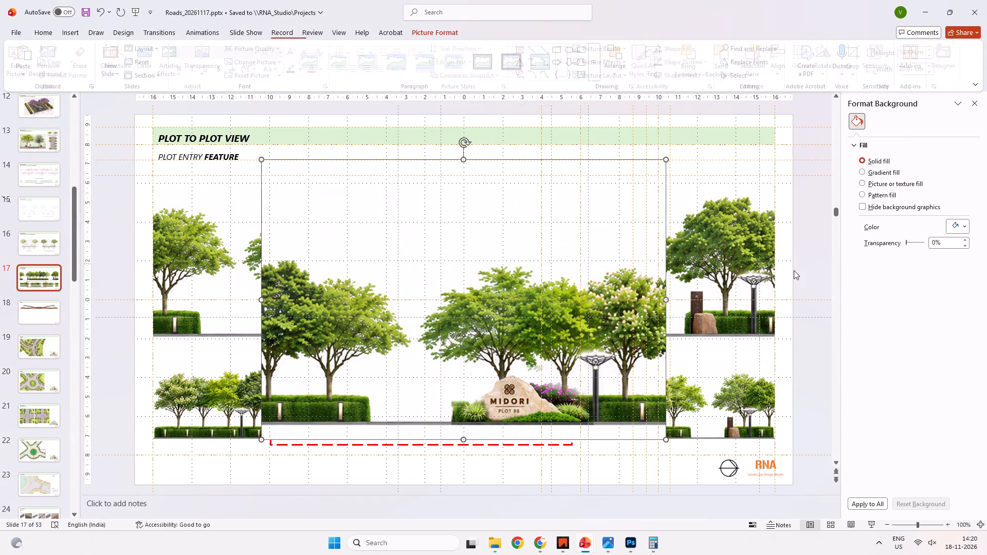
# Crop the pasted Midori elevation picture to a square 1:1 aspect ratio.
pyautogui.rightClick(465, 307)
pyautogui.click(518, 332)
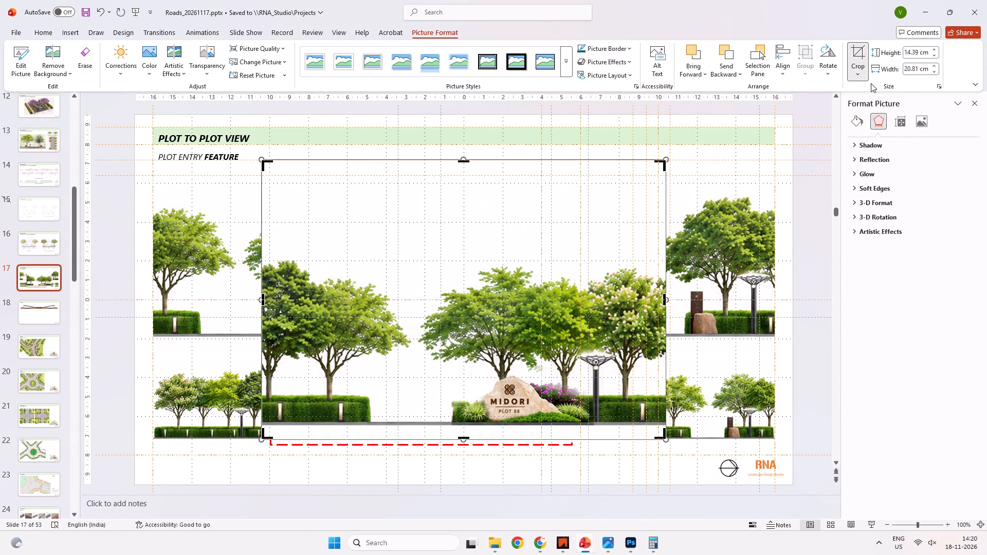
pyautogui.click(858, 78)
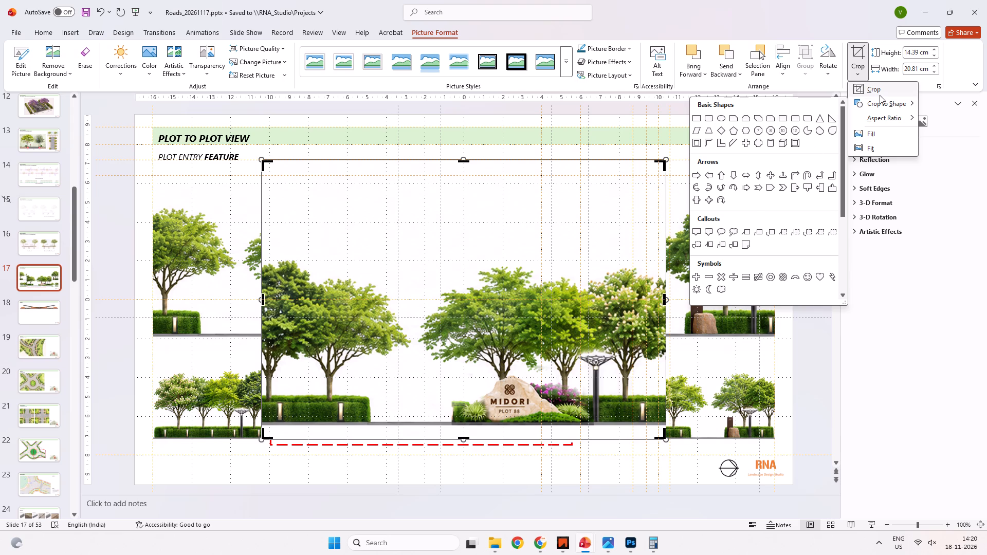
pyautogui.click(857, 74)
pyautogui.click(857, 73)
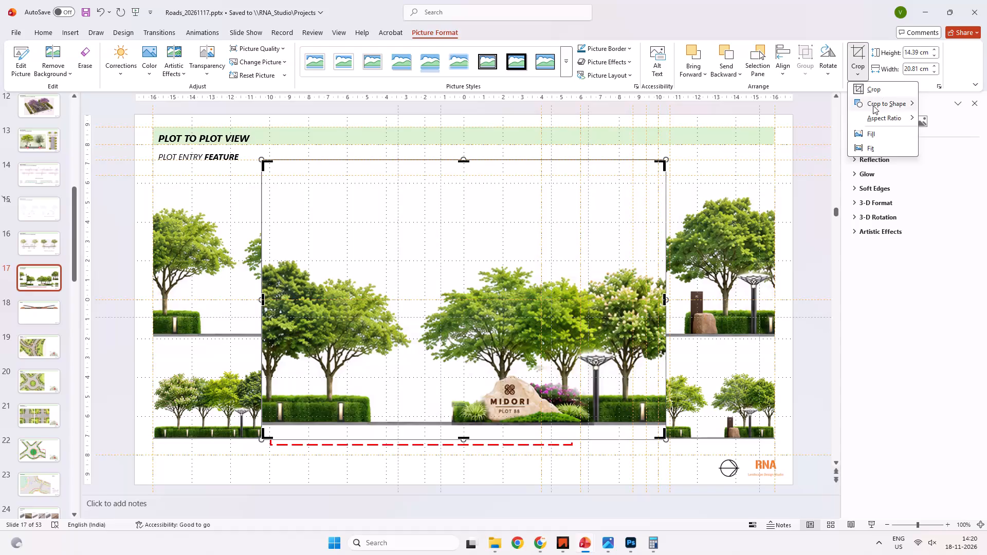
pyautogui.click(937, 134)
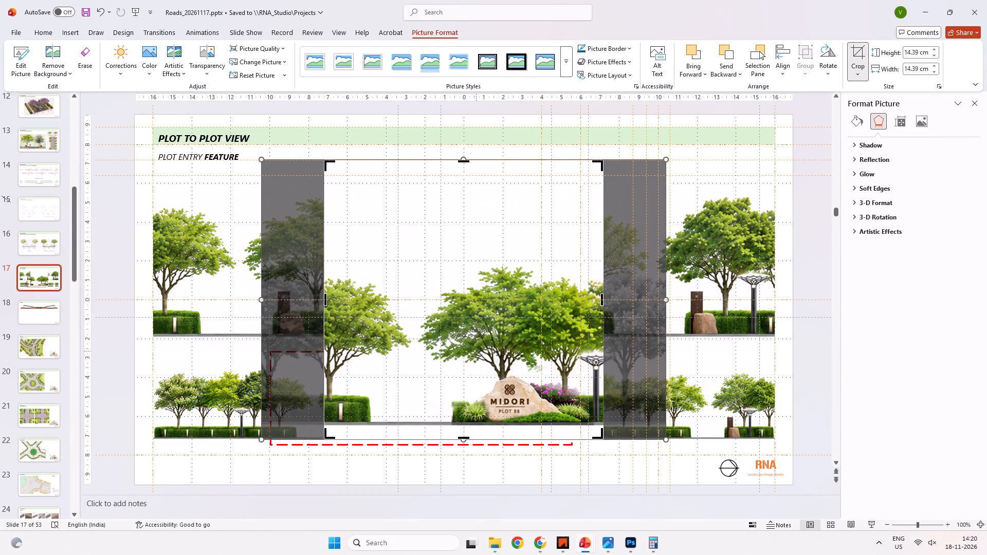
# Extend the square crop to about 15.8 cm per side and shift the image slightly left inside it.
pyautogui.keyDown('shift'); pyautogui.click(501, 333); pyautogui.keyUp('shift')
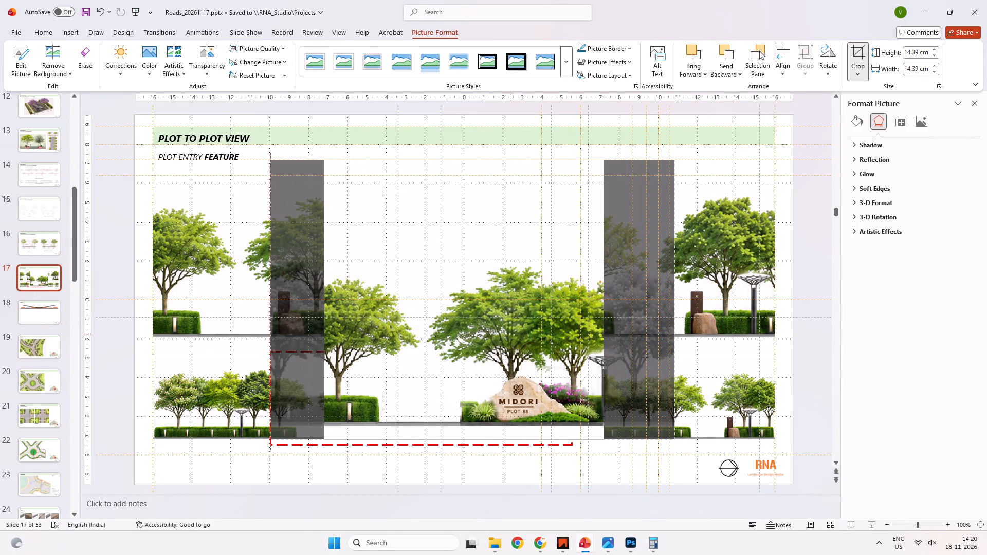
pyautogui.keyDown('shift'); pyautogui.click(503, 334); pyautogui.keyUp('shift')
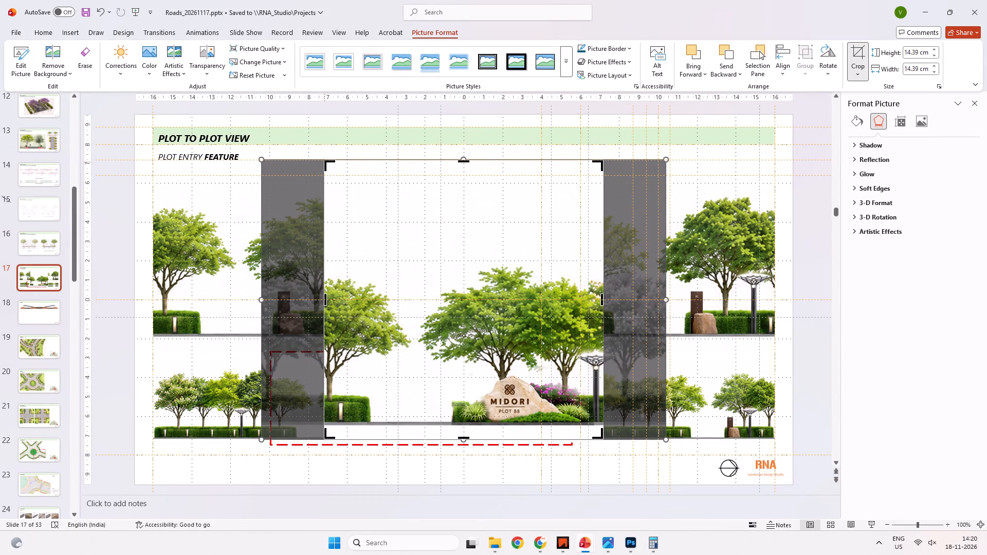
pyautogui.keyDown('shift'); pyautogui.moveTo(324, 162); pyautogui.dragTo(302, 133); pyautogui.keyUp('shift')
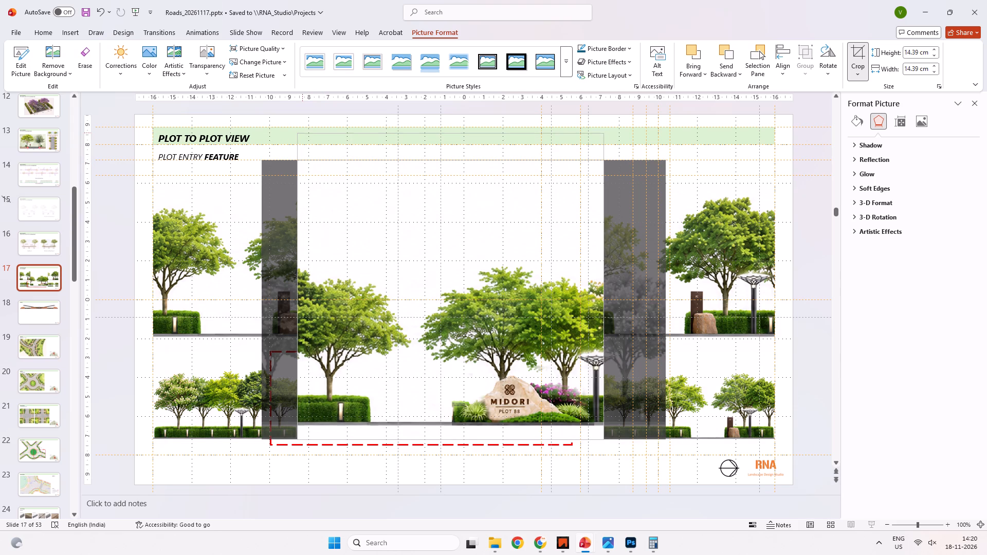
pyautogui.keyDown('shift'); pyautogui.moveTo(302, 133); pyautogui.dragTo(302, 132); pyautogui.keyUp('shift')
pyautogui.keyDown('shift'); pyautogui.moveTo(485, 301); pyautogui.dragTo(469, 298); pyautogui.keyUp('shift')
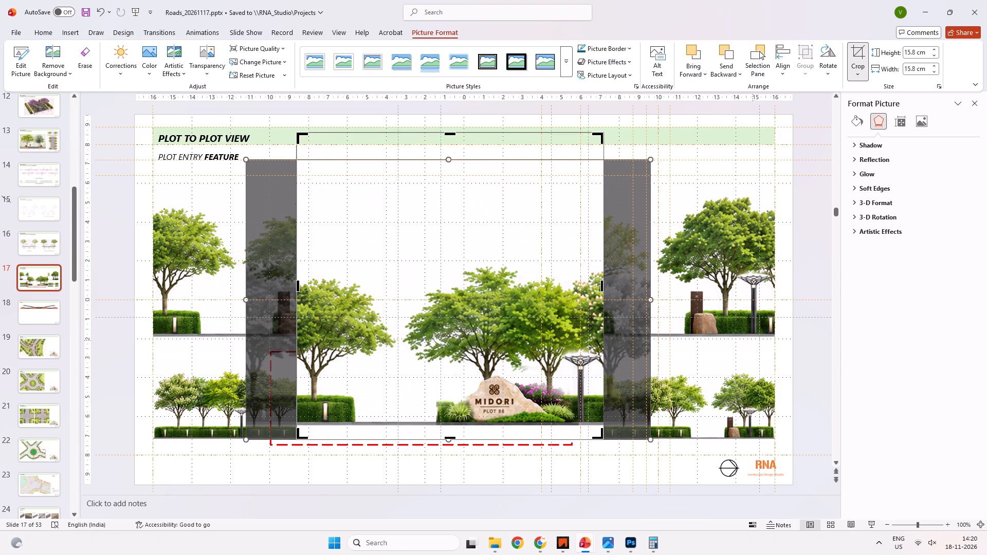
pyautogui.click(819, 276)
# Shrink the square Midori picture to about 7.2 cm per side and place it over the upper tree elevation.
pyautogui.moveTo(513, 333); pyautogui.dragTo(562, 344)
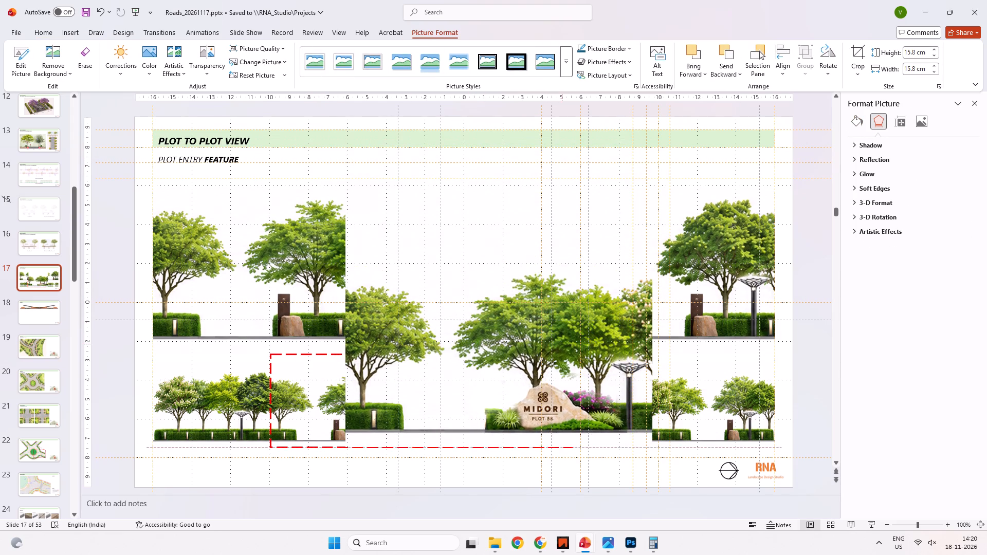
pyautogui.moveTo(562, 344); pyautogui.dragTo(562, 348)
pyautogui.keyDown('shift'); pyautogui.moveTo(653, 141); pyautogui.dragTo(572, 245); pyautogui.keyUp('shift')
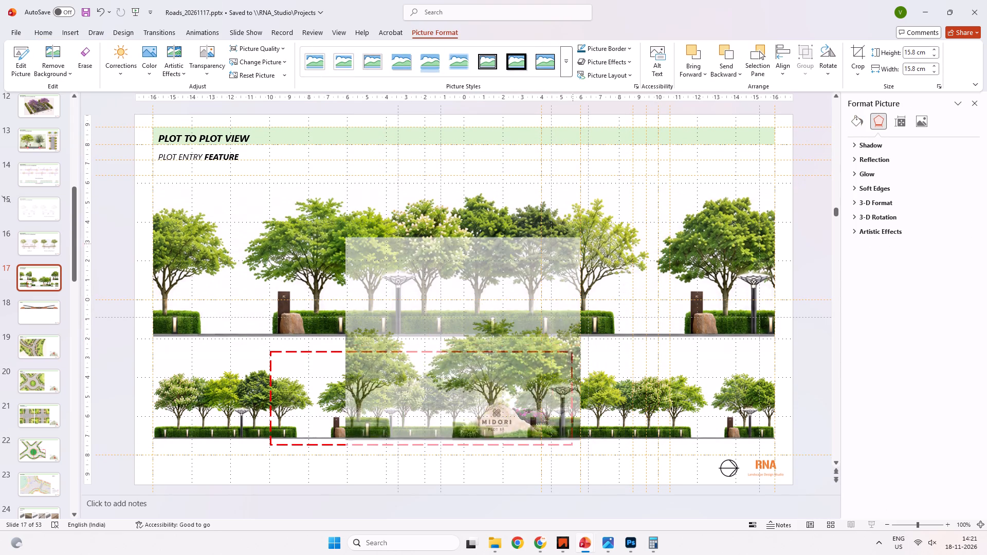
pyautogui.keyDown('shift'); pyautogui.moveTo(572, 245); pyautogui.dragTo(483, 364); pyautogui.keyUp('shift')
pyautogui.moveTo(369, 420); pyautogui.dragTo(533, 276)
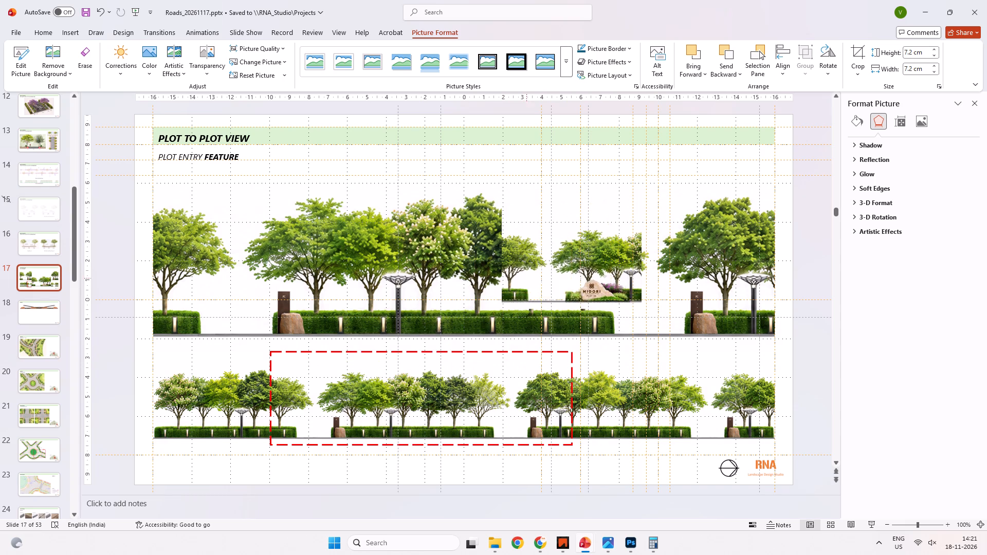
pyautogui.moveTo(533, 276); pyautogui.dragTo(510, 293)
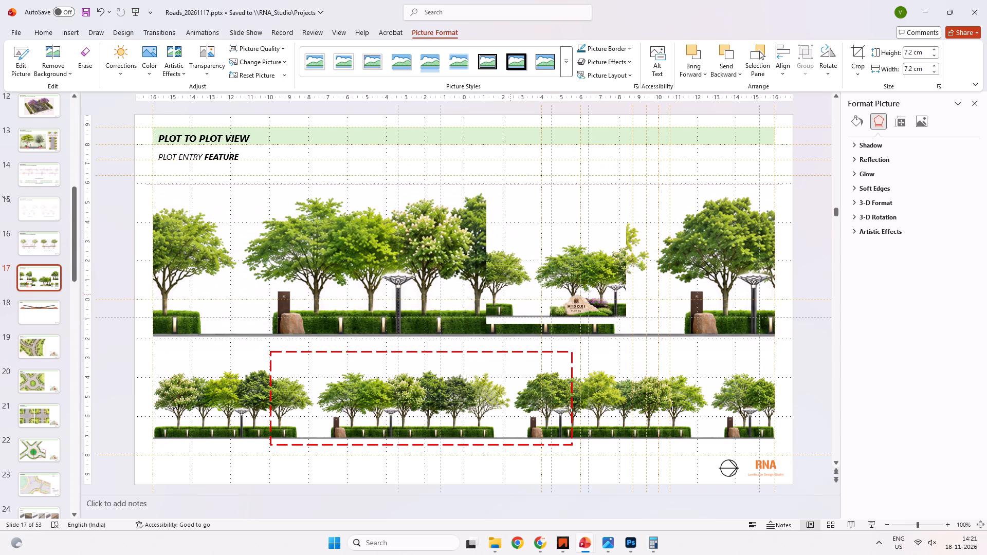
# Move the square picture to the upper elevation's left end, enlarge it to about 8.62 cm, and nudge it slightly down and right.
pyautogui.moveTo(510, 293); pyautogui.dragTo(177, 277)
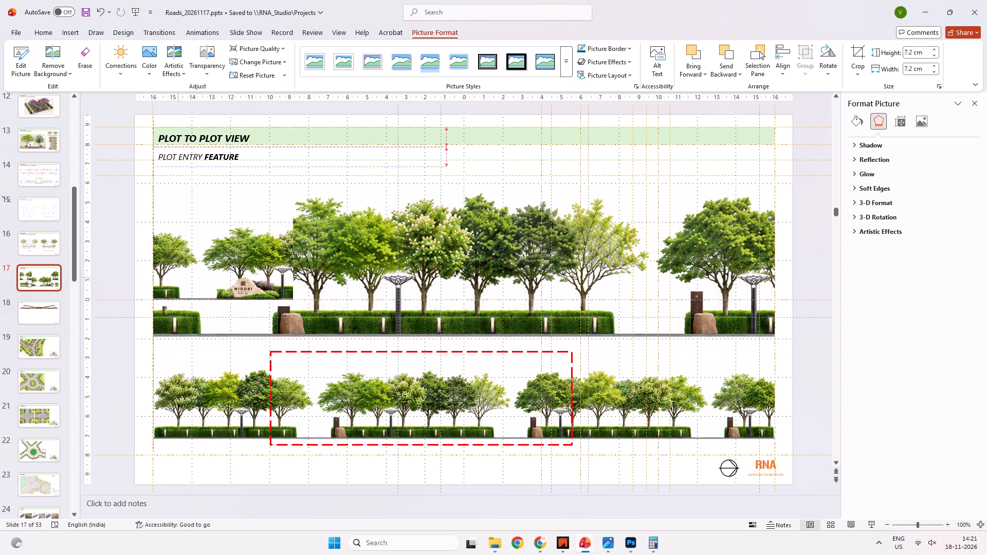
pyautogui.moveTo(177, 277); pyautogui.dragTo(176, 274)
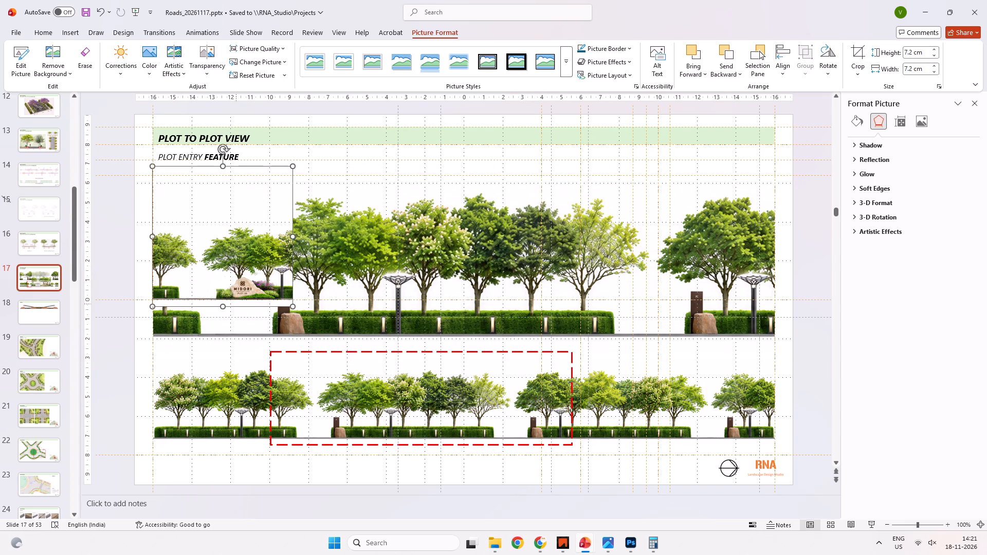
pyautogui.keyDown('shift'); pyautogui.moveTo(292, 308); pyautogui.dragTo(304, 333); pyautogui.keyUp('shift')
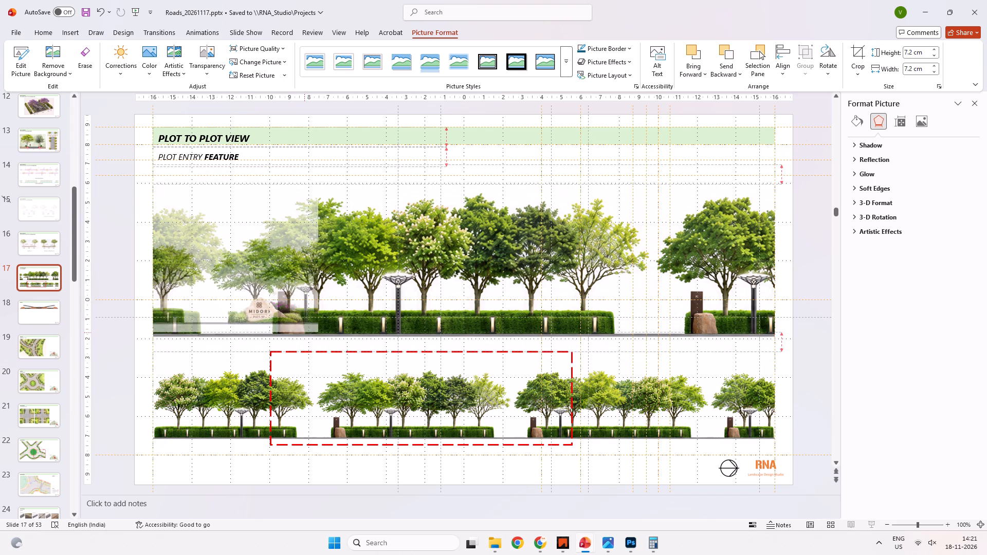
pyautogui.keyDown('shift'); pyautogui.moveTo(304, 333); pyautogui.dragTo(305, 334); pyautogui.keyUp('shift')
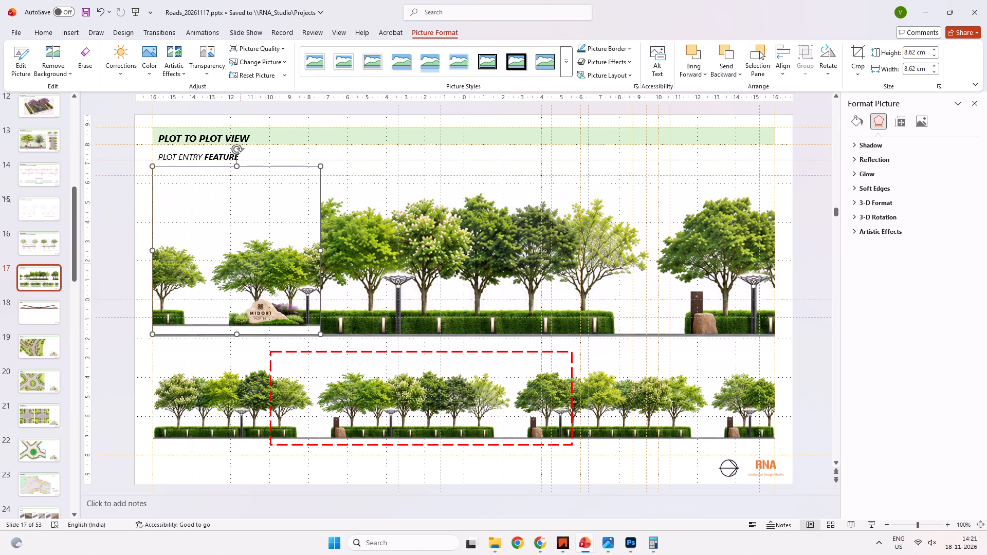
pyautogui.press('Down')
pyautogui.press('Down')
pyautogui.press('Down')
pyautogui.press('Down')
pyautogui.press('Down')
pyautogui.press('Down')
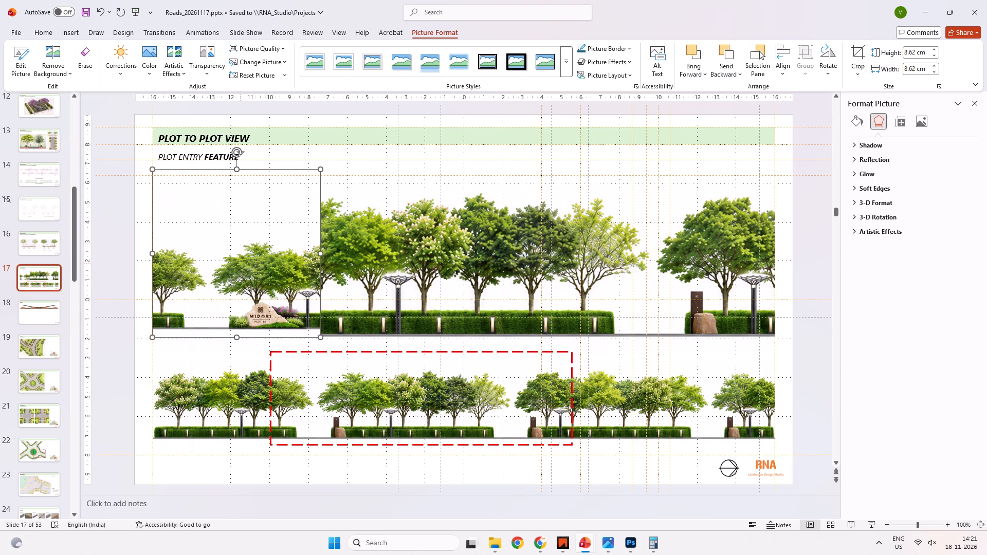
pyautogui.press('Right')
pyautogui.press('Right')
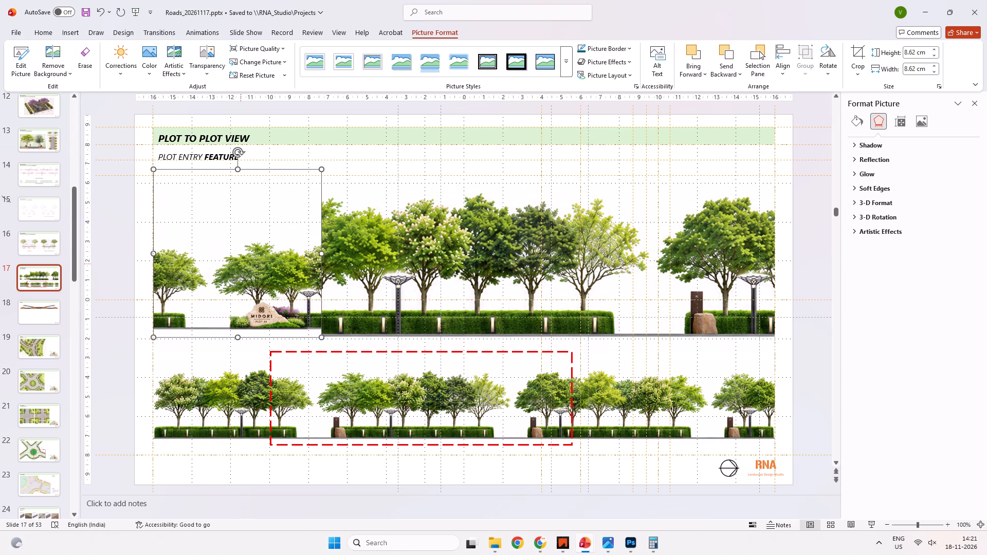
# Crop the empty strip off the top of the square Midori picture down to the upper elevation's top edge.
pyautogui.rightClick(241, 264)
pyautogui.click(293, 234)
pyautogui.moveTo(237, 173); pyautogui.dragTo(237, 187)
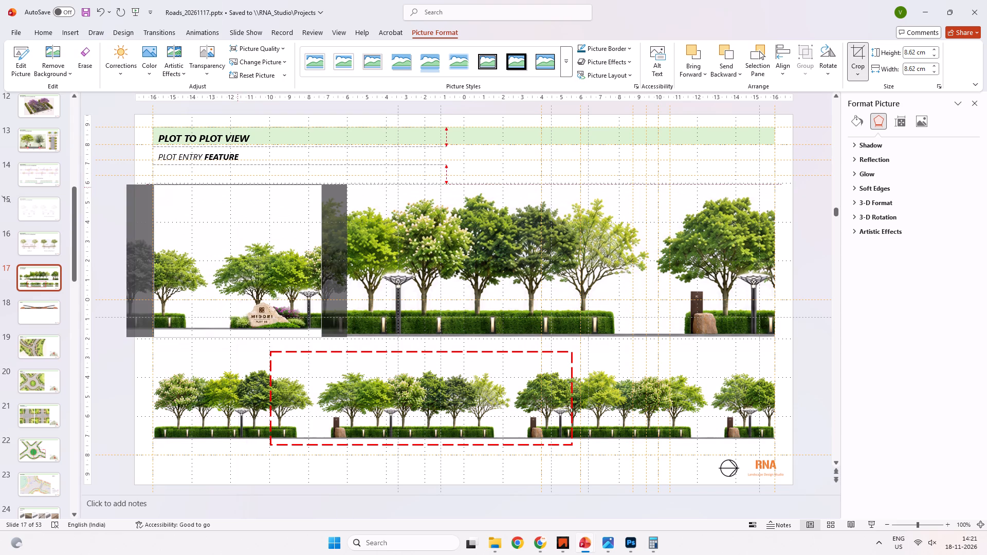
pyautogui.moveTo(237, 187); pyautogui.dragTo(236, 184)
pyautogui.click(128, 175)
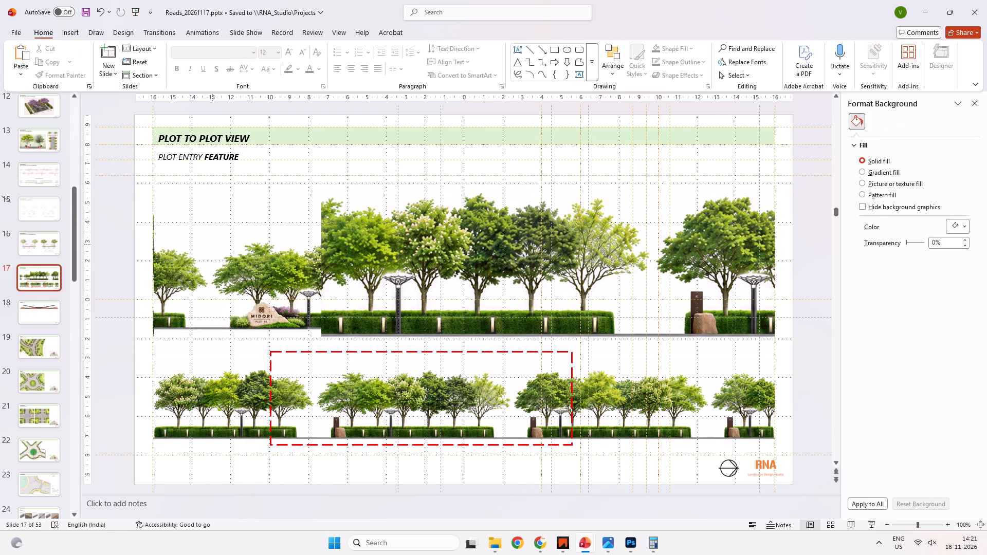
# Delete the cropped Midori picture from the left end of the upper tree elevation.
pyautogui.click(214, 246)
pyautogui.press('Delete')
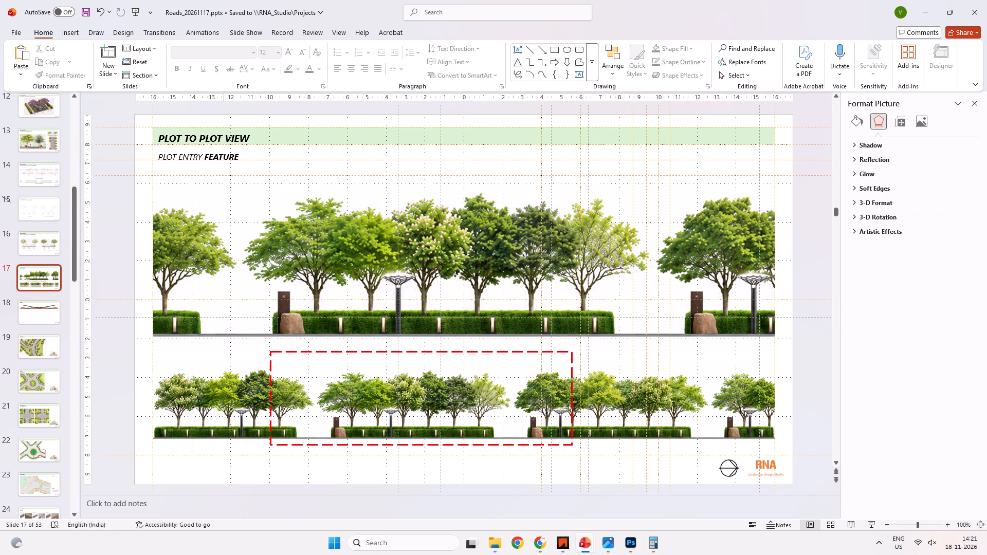
# Save the presentation.
pyautogui.hotkey('ctrl', 's')
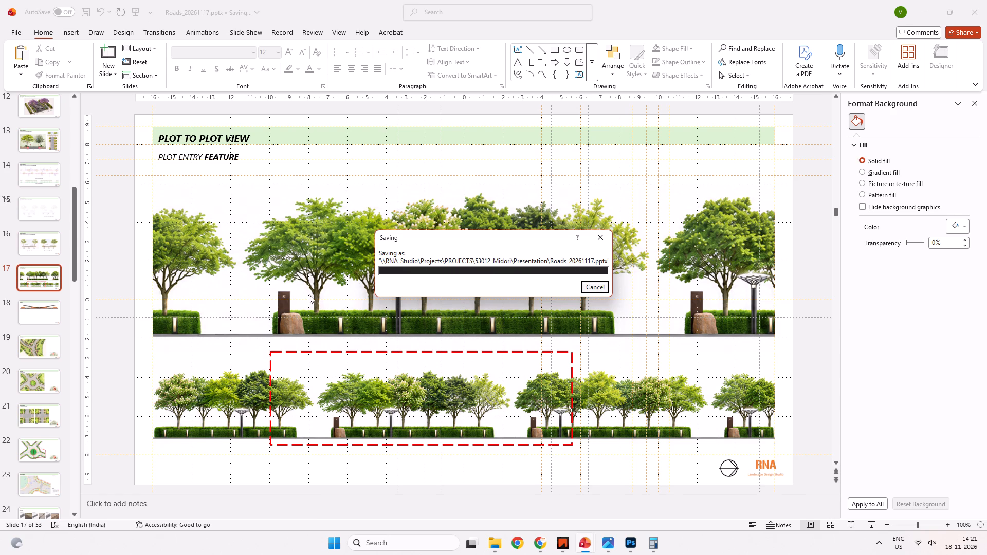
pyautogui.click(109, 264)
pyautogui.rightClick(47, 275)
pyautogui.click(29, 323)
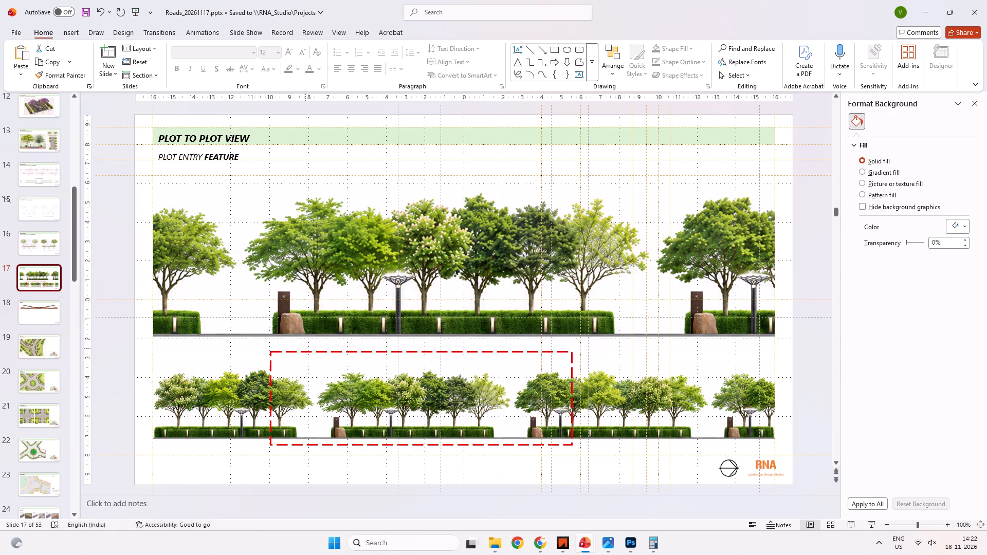
# Copy the Entrance Gateway 3.png render from the project's Render folder and return to the presentation.
pyautogui.hotkey('alt', 'Tab')
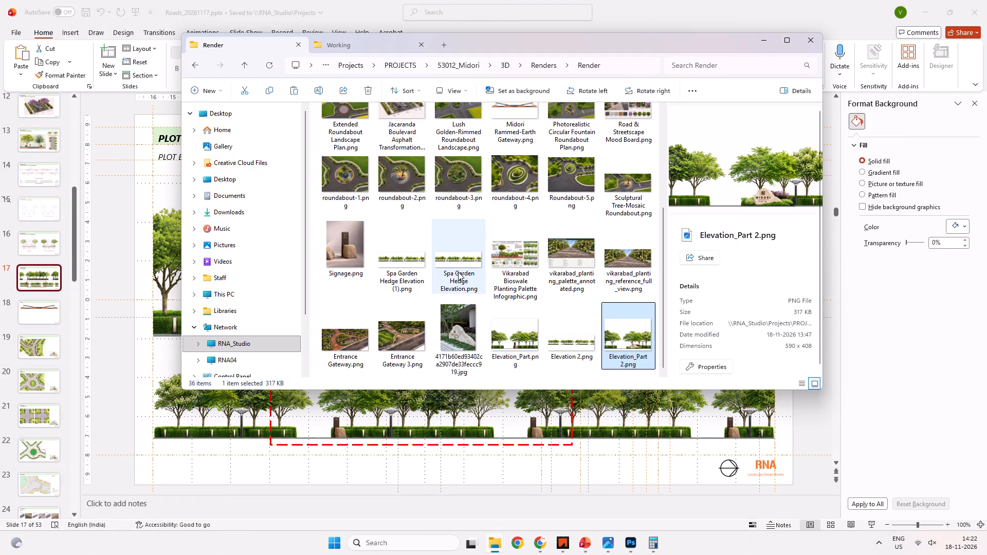
pyautogui.click(406, 330)
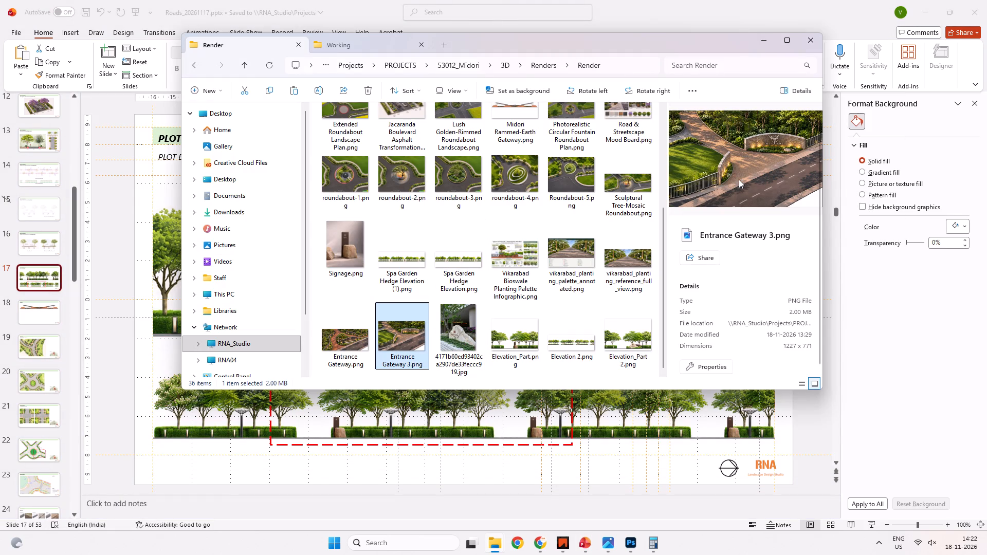
pyautogui.hotkey('ctrl', 'c')
pyautogui.hotkey('alt', 'Tab')
# Duplicate the Entrance slide, slide 18, that holds the long gateway elevation.
pyautogui.click(45, 308)
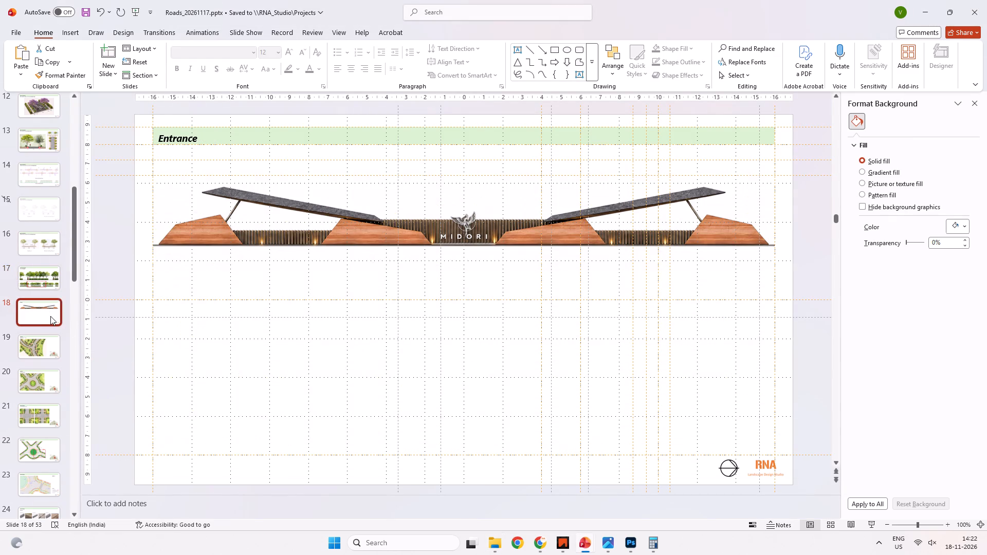
pyautogui.rightClick(48, 314)
pyautogui.click(100, 188)
# On slide 18, replace the long gateway elevation picture with the copied Entrance Gateway 3 render.
pyautogui.click(343, 240)
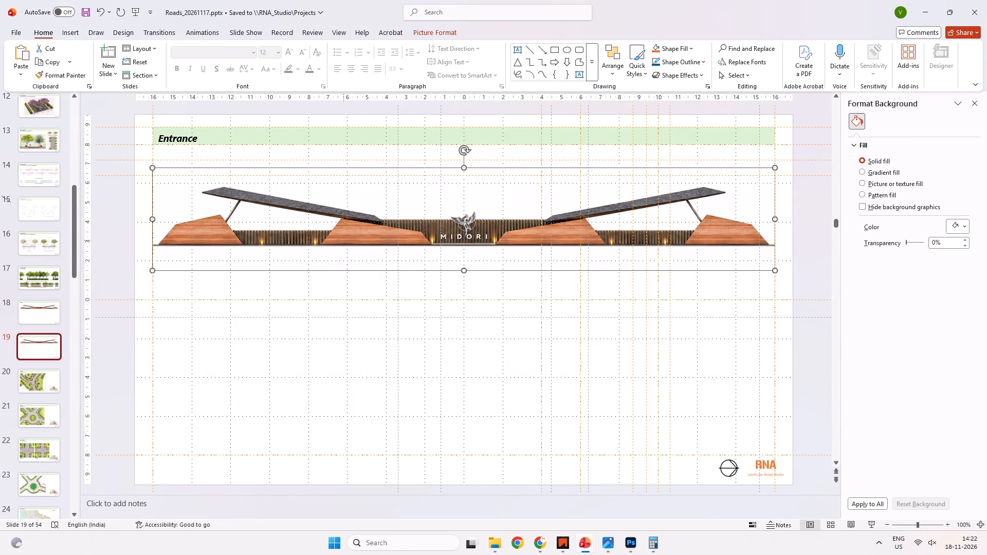
pyautogui.click(68, 327)
pyautogui.click(22, 317)
pyautogui.click(414, 231)
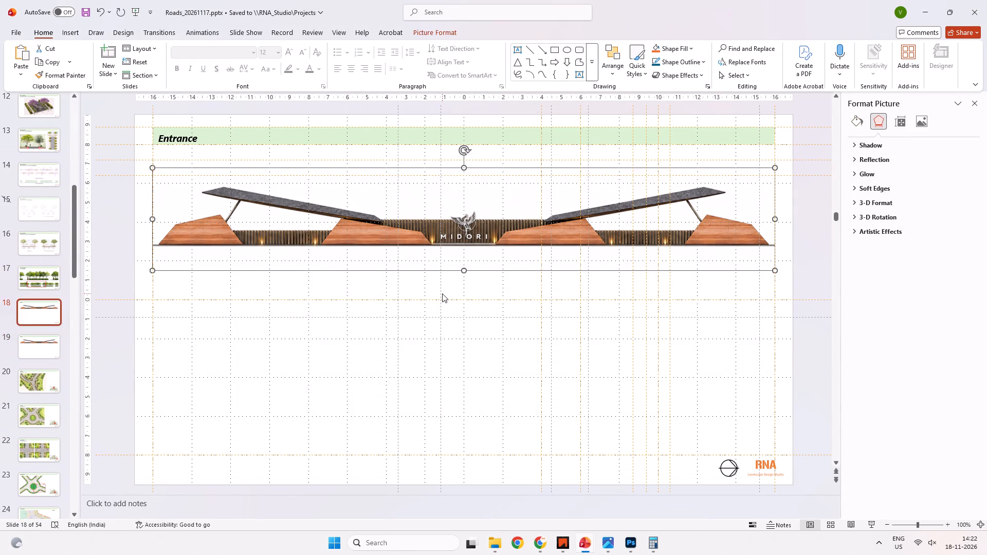
pyautogui.press('Delete')
pyautogui.hotkey('ctrl', 'v')
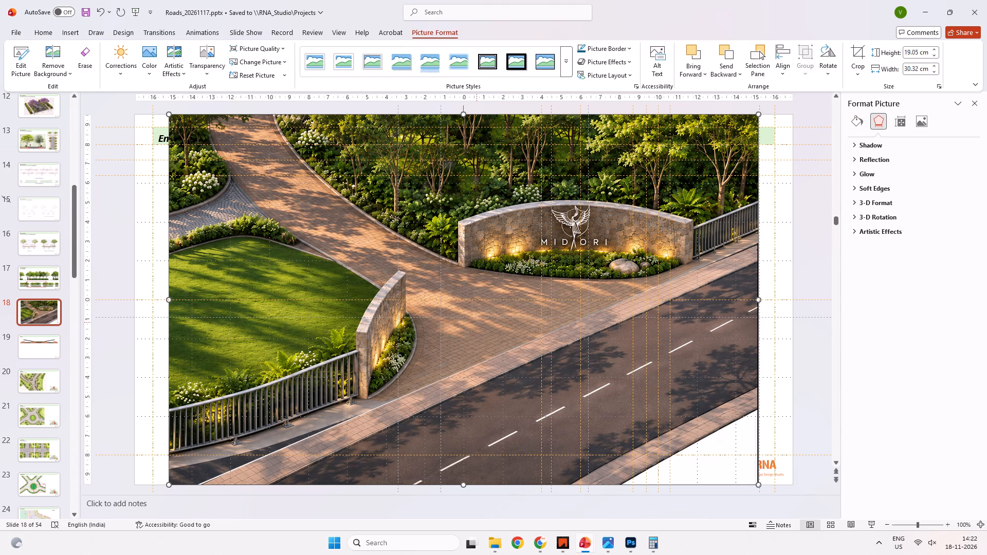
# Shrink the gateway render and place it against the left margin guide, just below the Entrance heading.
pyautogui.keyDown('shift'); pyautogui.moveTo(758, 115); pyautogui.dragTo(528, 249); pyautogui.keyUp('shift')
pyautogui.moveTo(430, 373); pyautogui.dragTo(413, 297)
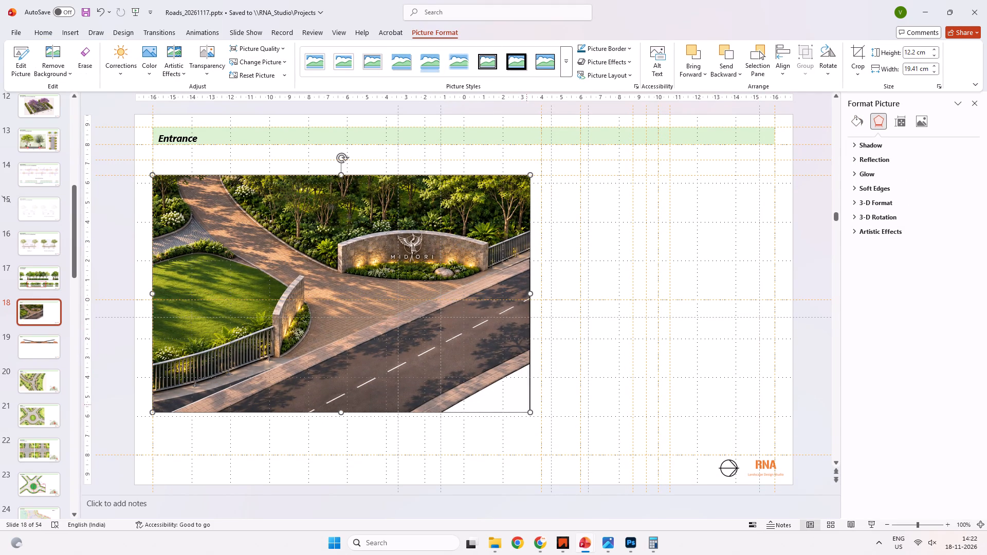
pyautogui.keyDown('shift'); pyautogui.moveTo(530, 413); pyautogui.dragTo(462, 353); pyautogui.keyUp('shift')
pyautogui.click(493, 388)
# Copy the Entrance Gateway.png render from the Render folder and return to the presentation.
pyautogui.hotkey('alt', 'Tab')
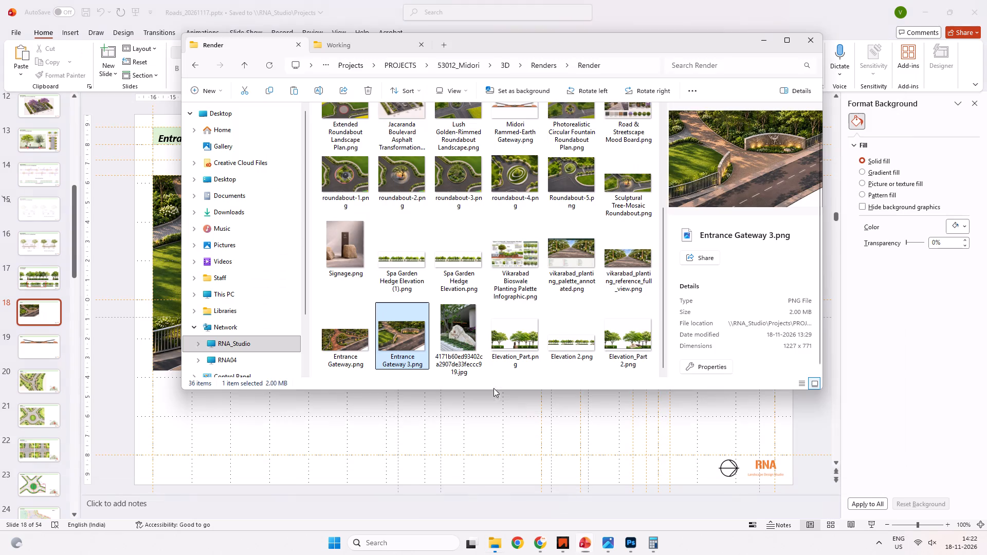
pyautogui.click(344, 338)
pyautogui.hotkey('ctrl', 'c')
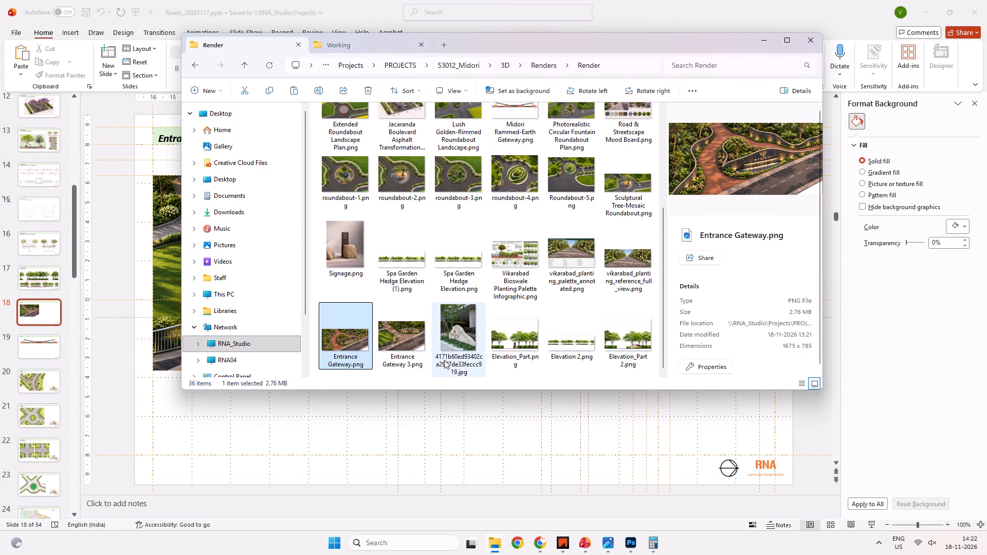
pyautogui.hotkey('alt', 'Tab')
# Enlarge the gateway render on slide 18 to span the left and right margin guides, raising it to the heading band.
pyautogui.click(367, 342)
pyautogui.keyDown('shift'); pyautogui.moveTo(463, 372); pyautogui.dragTo(544, 427); pyautogui.keyUp('shift')
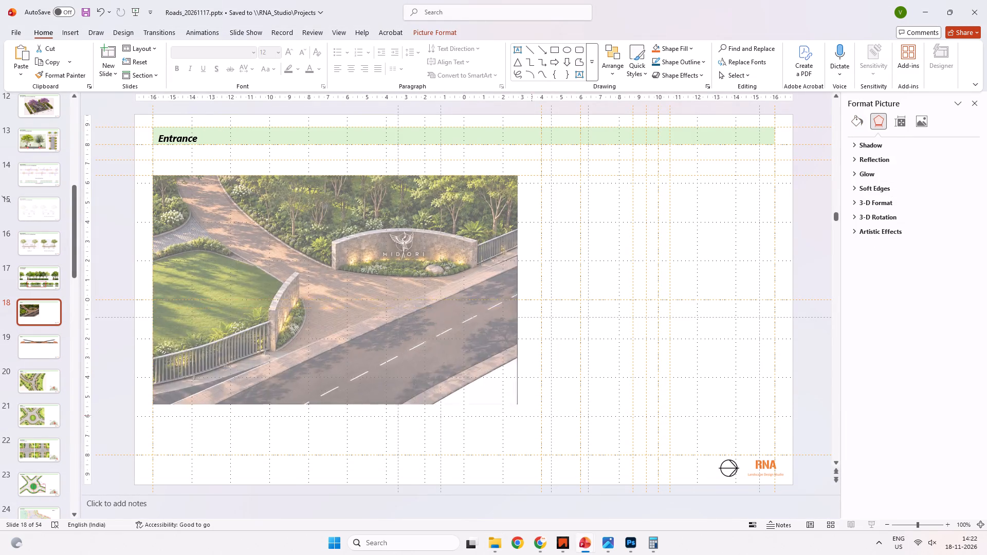
pyautogui.keyDown('shift'); pyautogui.moveTo(544, 427); pyautogui.dragTo(544, 455); pyautogui.keyUp('shift')
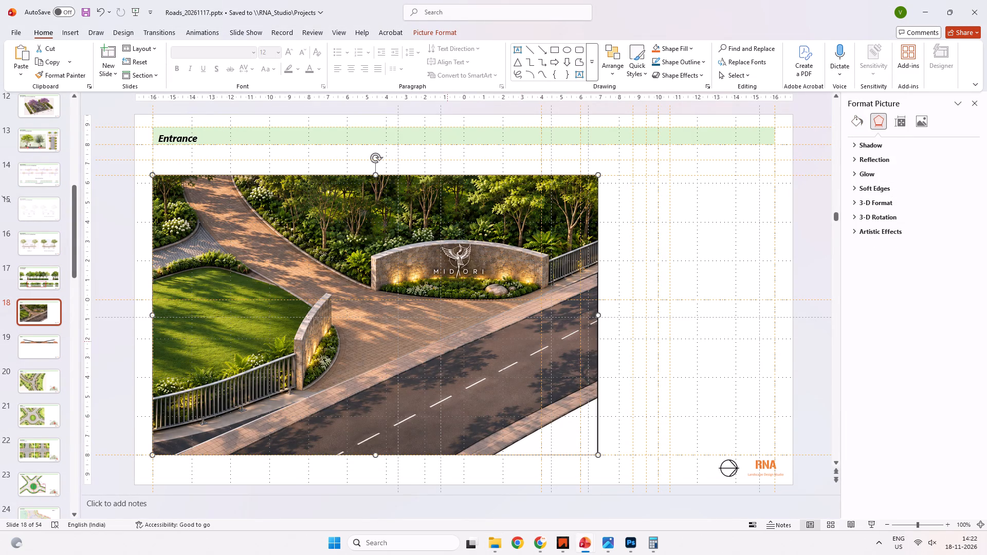
pyautogui.keyDown('shift'); pyautogui.moveTo(447, 342); pyautogui.dragTo(444, 315); pyautogui.keyUp('shift')
pyautogui.keyDown('shift'); pyautogui.moveTo(598, 429); pyautogui.dragTo(777, 429); pyautogui.keyUp('shift')
# Crop the gateway render to the upper and lower content guides, shifting the image upward within the crop frame.
pyautogui.rightClick(672, 354)
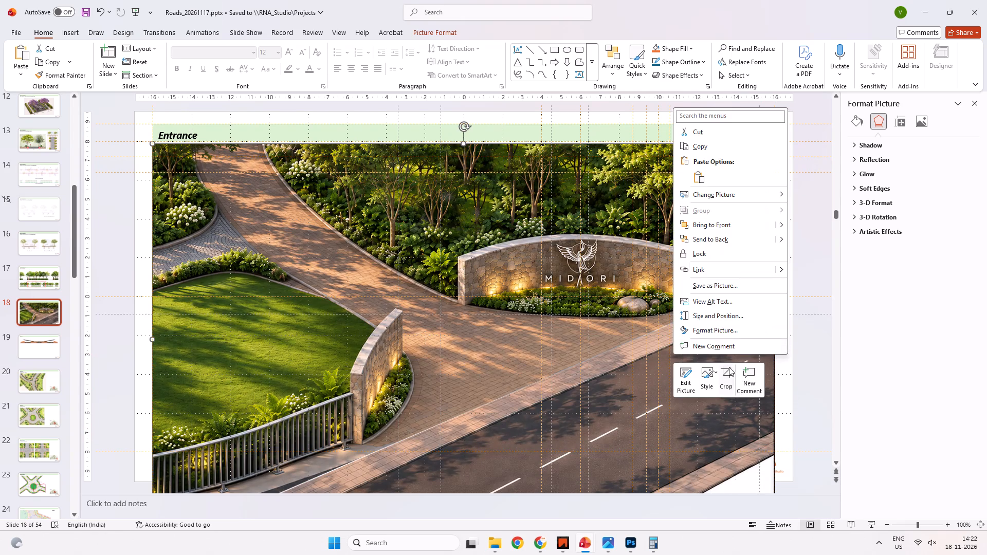
pyautogui.click(732, 370)
pyautogui.moveTo(464, 147); pyautogui.dragTo(462, 174)
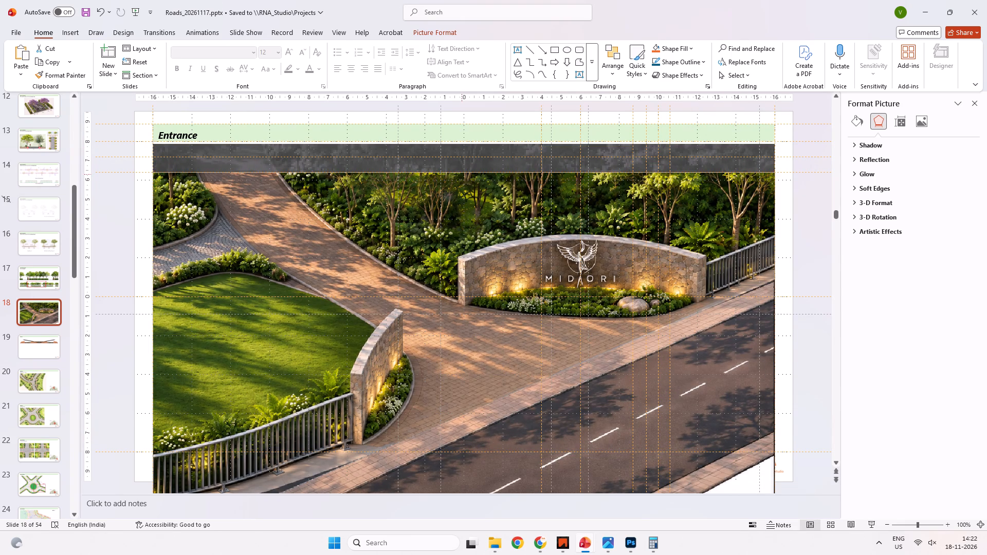
pyautogui.moveTo(462, 174); pyautogui.dragTo(454, 173)
pyautogui.keyDown('shift'); pyautogui.moveTo(525, 303); pyautogui.dragTo(526, 300); pyautogui.keyUp('shift')
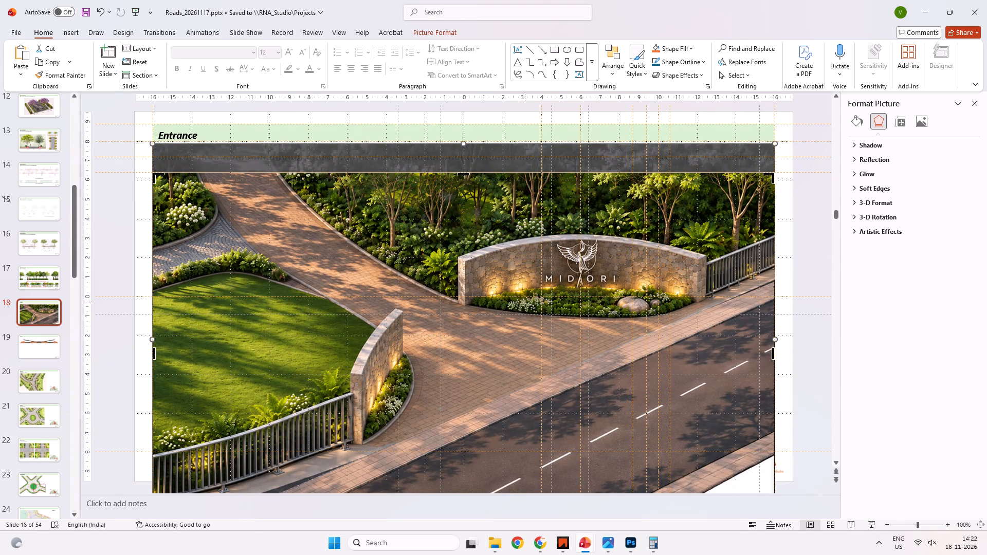
pyautogui.keyDown('shift'); pyautogui.moveTo(526, 300); pyautogui.dragTo(525, 280); pyautogui.keyUp('shift')
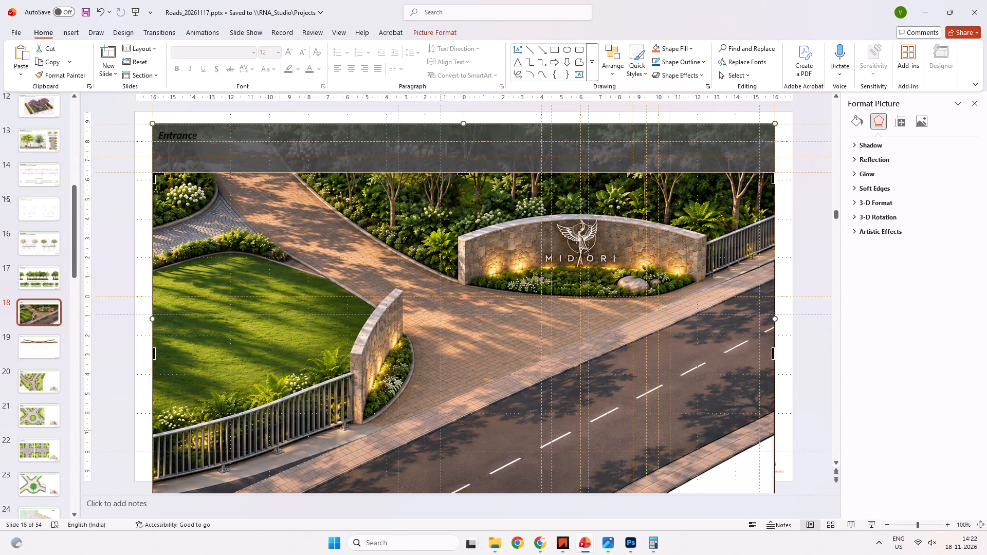
pyautogui.keyDown('ctrl'); pyautogui.scroll(-1, 467, 352); pyautogui.keyUp('ctrl')
pyautogui.moveTo(462, 477); pyautogui.dragTo(458, 418)
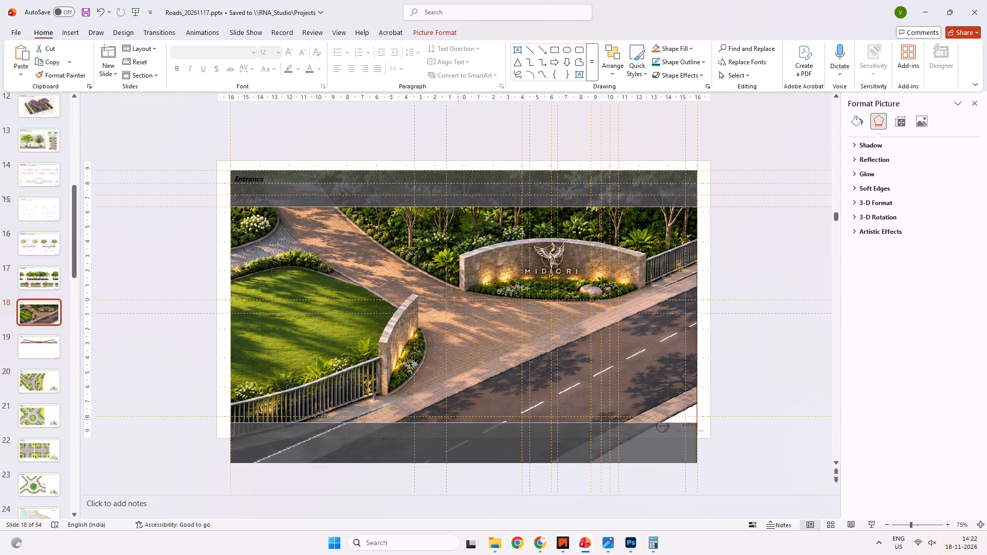
pyautogui.moveTo(458, 418); pyautogui.dragTo(458, 416)
pyautogui.click(133, 344)
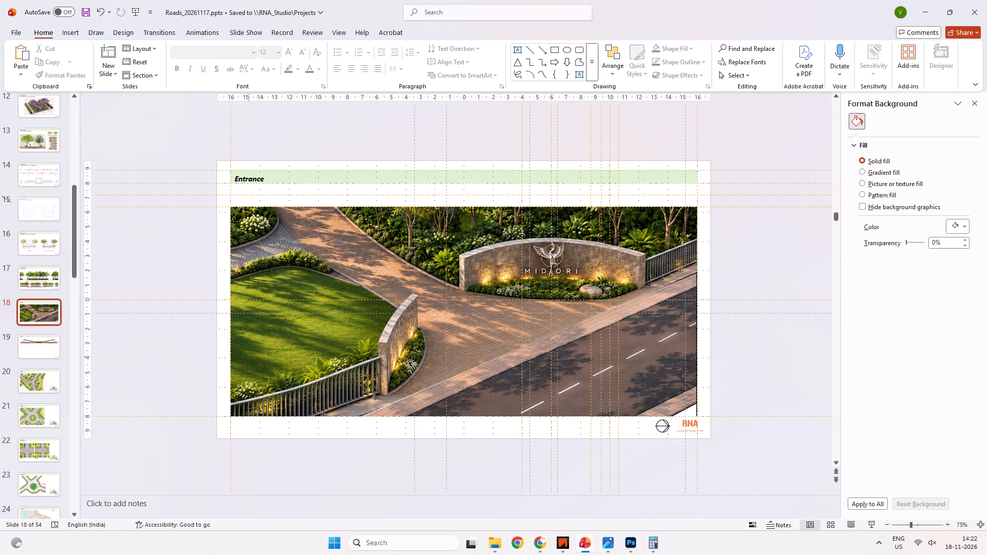
# Duplicate slide 18 with the cropped gateway render.
pyautogui.click(52, 349)
pyautogui.click(51, 309)
pyautogui.hotkey('ctrl', 'd')
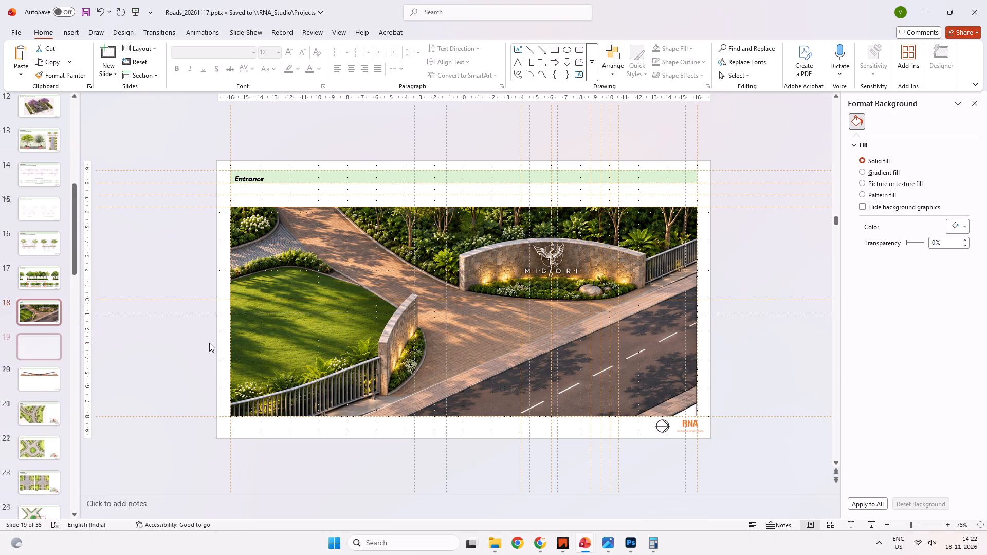
# Delete the gateway render from the duplicated Entrance slide, slide 19.
pyautogui.click(47, 350)
pyautogui.click(414, 323)
pyautogui.press('Delete')
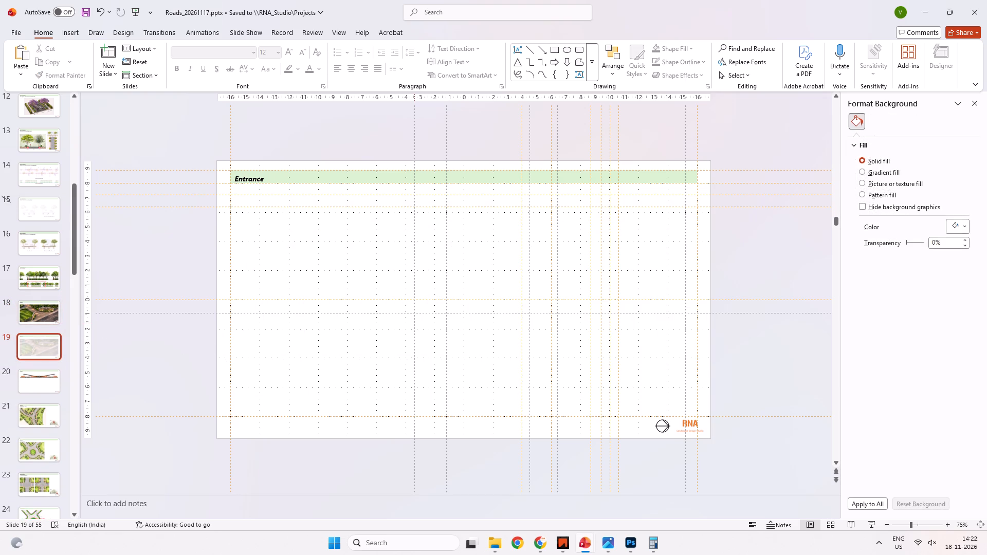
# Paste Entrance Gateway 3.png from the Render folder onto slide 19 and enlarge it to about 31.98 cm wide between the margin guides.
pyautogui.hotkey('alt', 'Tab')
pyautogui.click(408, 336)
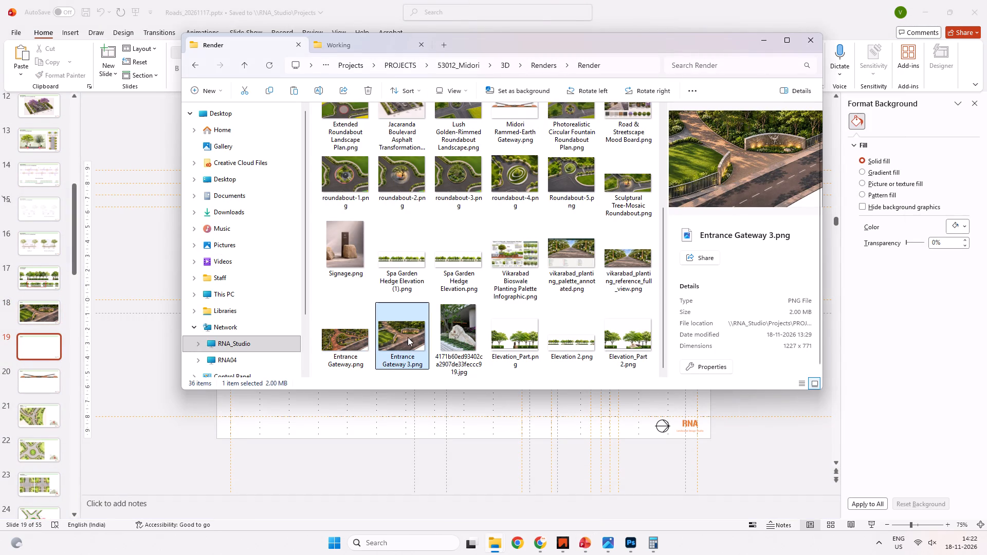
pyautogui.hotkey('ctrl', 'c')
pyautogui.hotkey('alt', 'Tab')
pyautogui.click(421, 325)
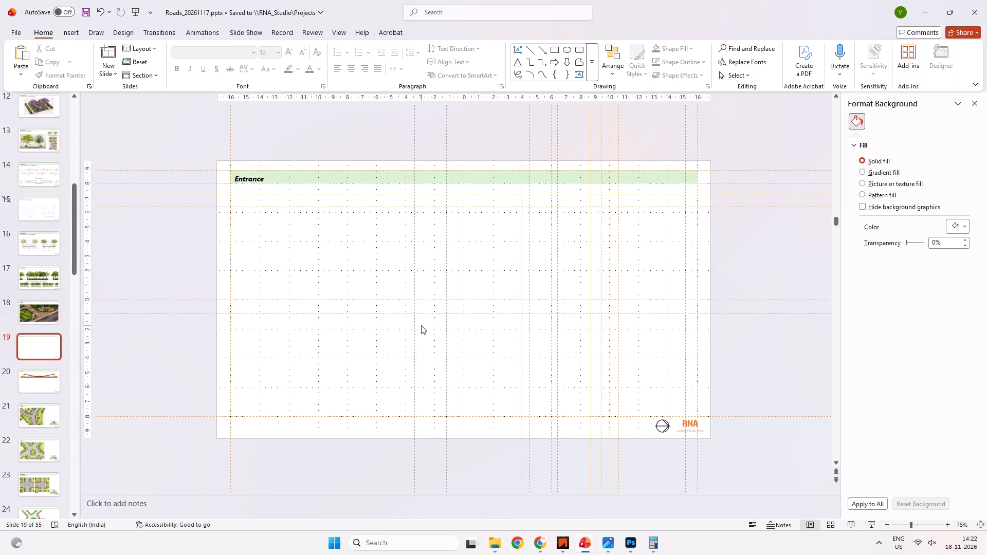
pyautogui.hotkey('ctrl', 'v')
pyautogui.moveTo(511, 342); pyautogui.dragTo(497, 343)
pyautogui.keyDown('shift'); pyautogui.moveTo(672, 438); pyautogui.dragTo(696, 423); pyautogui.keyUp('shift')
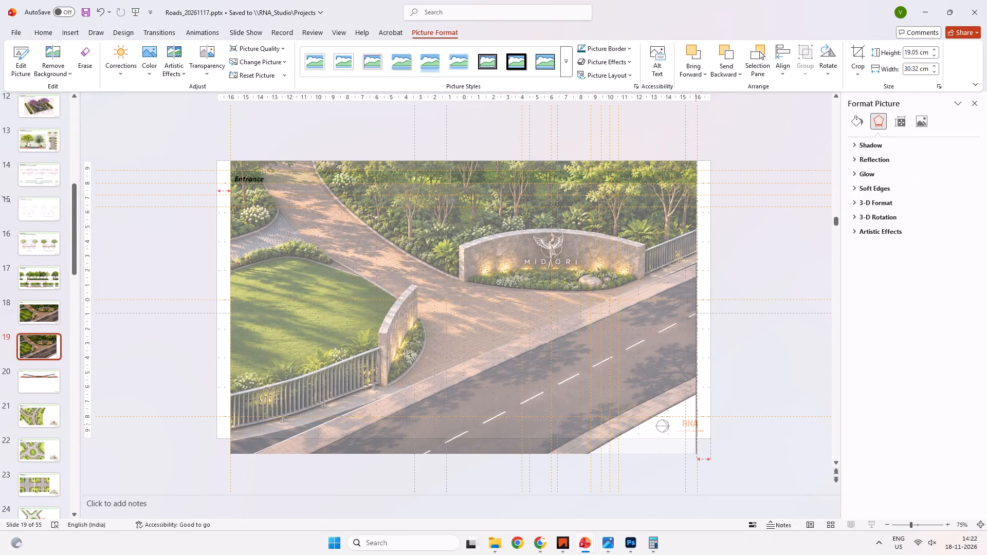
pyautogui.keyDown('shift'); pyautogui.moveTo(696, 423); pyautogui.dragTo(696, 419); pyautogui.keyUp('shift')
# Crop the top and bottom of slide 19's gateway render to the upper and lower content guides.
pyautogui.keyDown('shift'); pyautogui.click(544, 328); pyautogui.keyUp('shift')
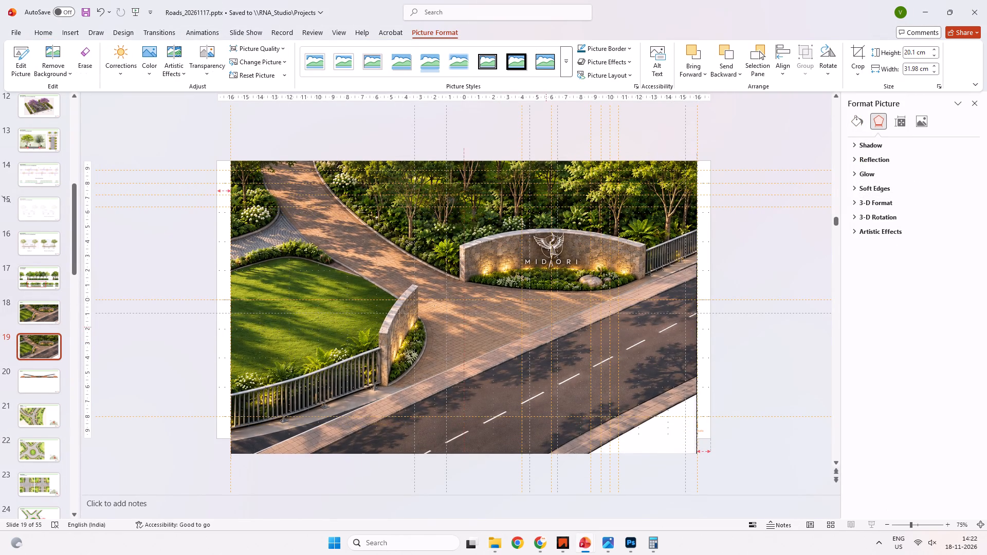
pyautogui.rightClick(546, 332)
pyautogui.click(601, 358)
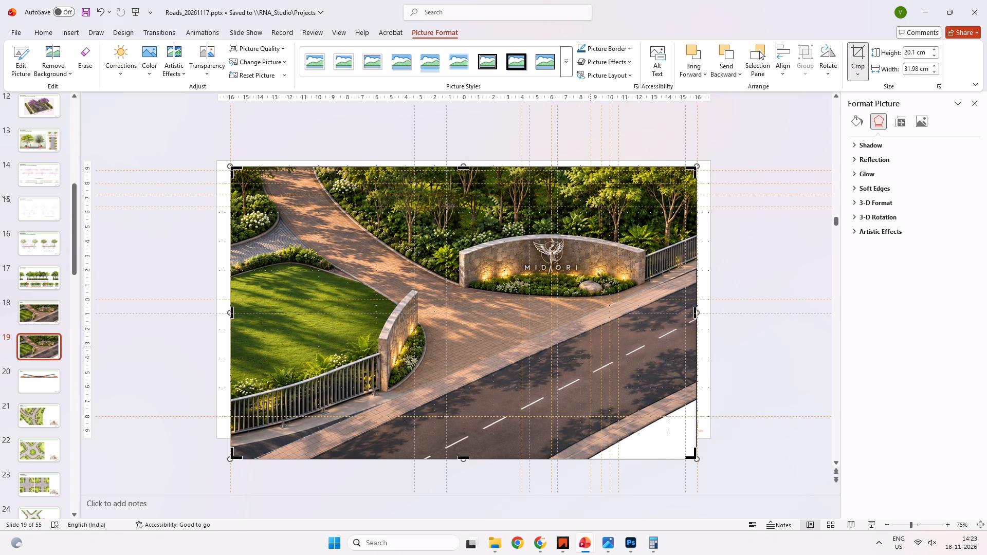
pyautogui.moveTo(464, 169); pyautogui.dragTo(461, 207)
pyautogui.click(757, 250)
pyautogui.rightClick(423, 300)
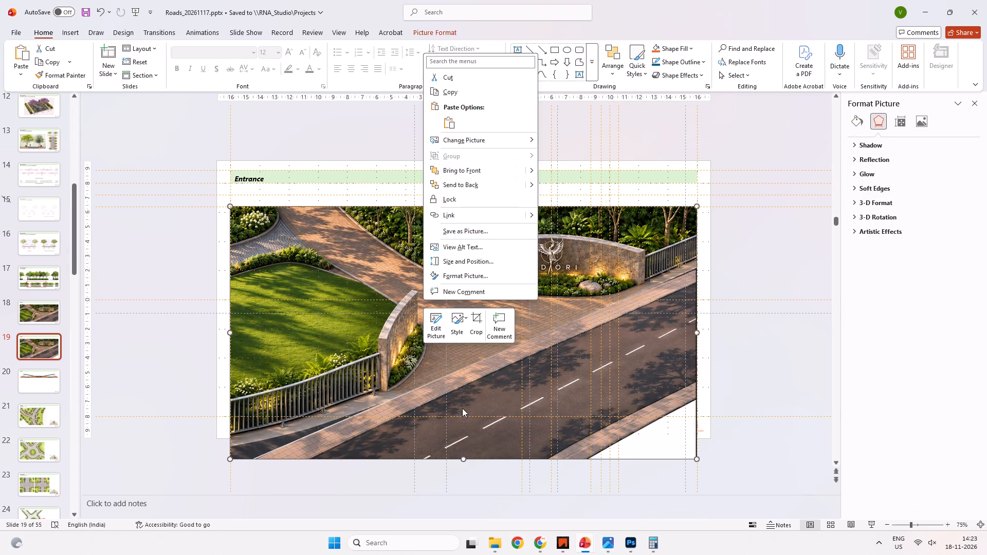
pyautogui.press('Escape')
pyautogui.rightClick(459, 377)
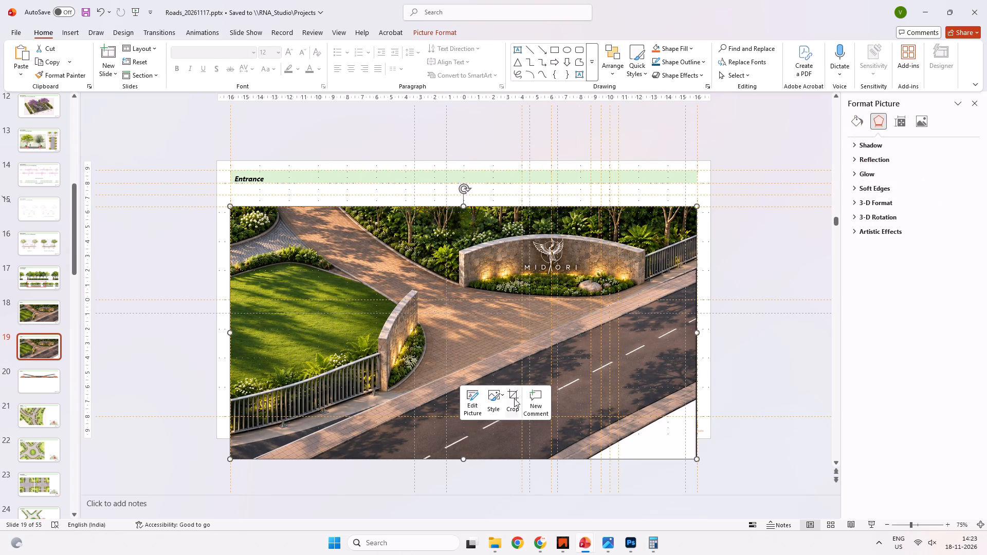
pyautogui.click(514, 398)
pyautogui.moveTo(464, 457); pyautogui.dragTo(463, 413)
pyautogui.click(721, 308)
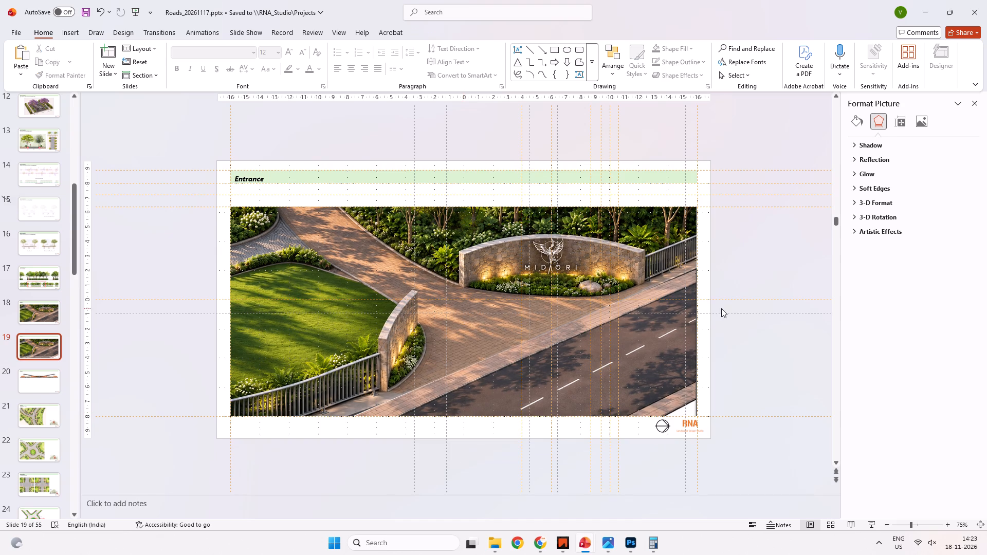
# Save the presentation.
pyautogui.hotkey('ctrl', 's')
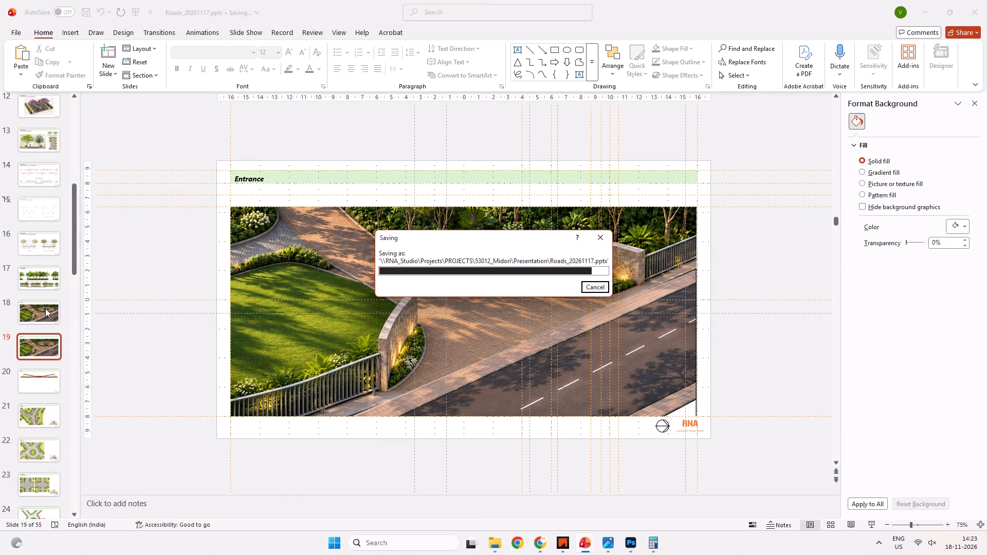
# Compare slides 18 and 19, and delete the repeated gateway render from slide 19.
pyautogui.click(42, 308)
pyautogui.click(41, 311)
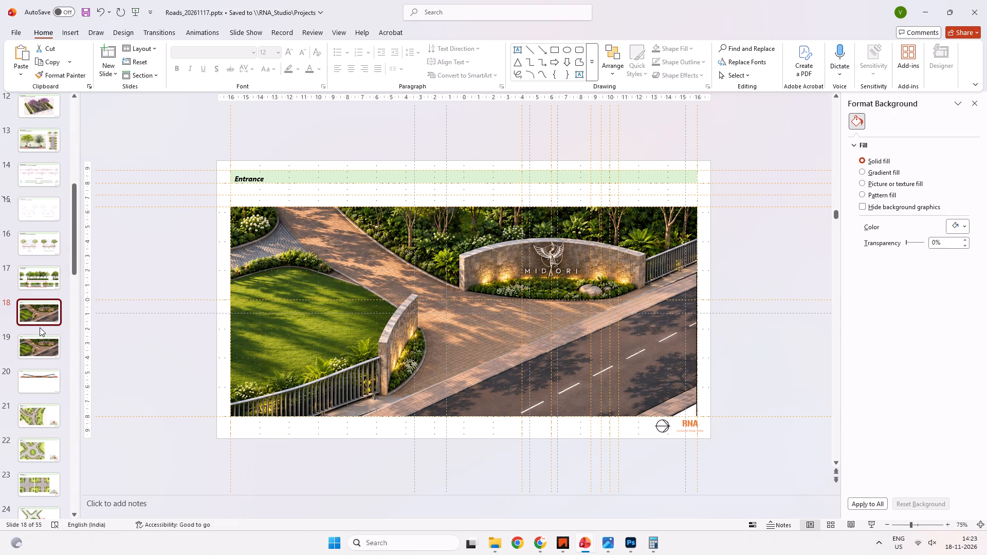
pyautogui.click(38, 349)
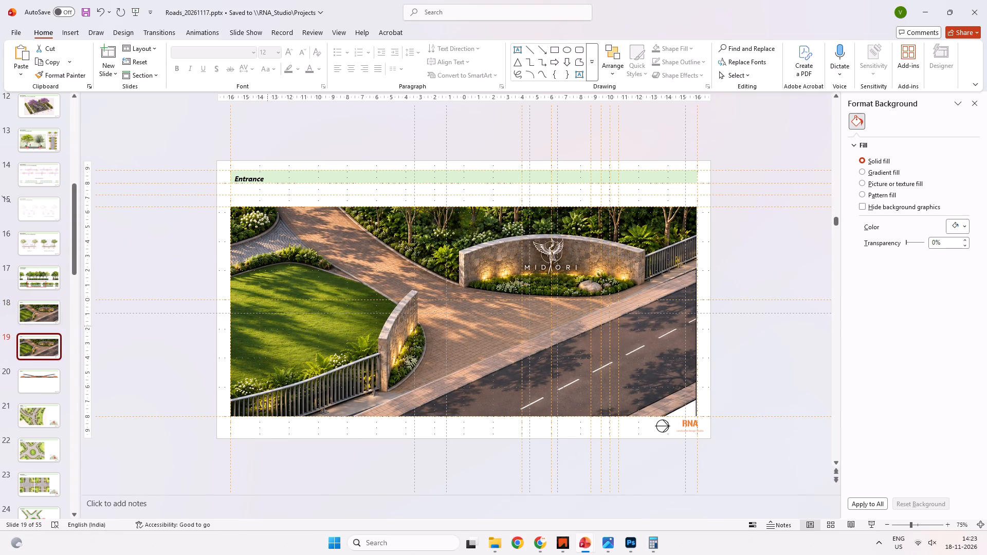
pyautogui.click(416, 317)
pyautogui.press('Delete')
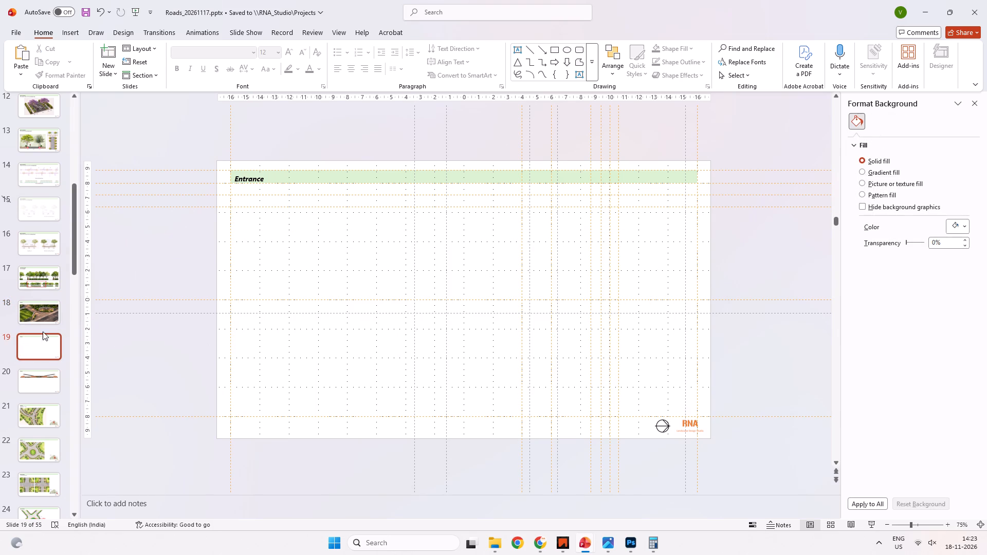
# Paste Entrance Gateway.png from the Render folder onto slide 19 and scale it to about 32.01 cm wide between the margin guides.
pyautogui.hotkey('alt', 'Tab')
pyautogui.click(354, 337)
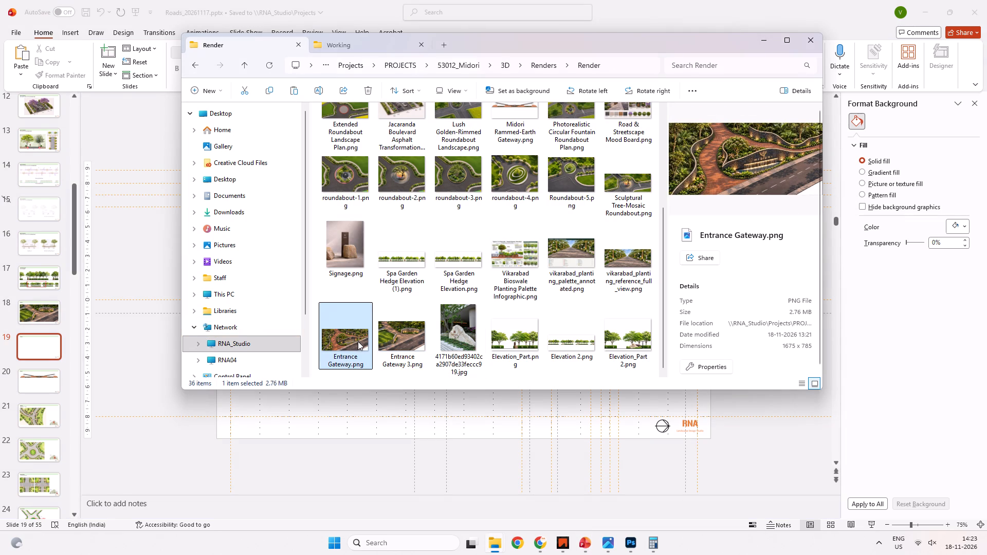
pyautogui.hotkey('ctrl', 'c')
pyautogui.hotkey('alt', 'Tab')
pyautogui.click(446, 327)
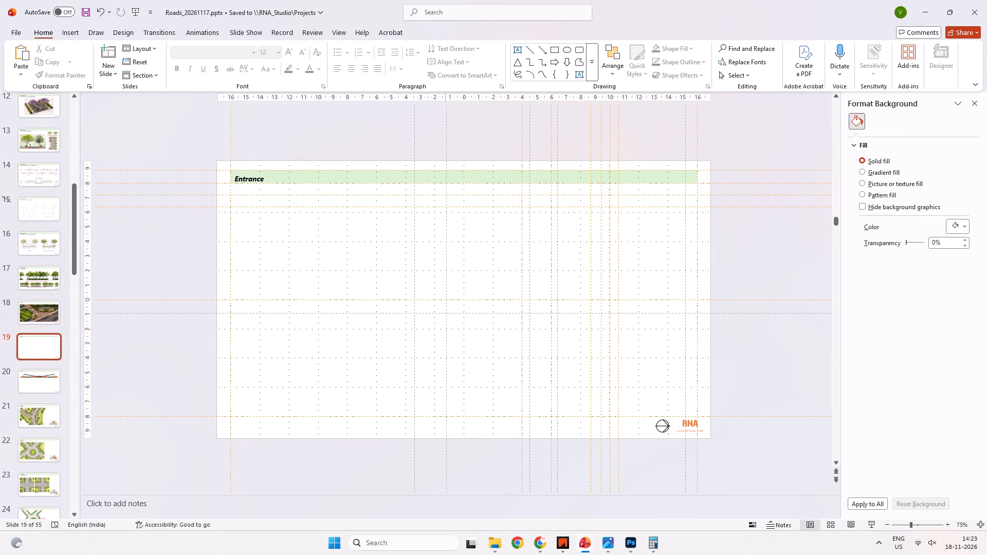
pyautogui.hotkey('ctrl', 'v')
pyautogui.moveTo(514, 330); pyautogui.dragTo(498, 330)
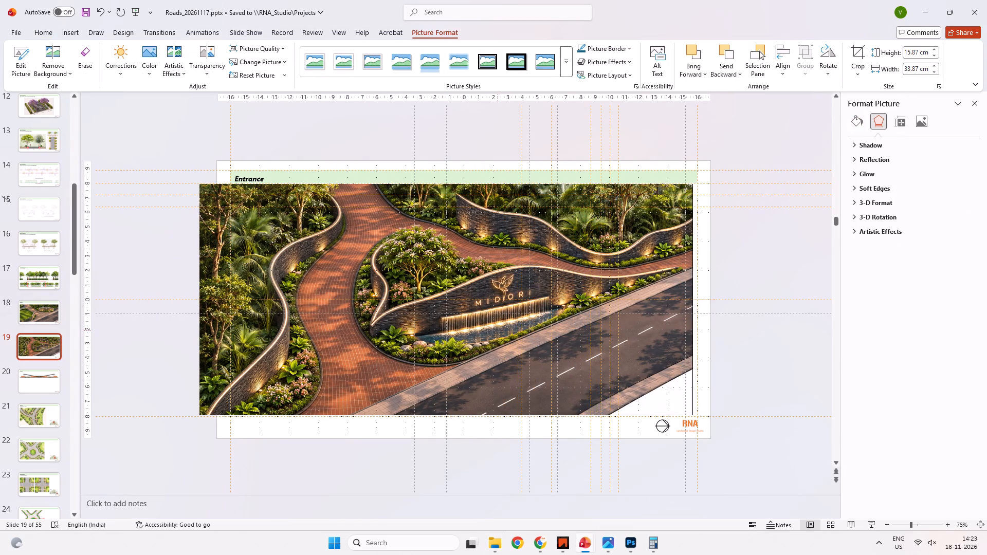
pyautogui.moveTo(498, 330); pyautogui.dragTo(501, 334)
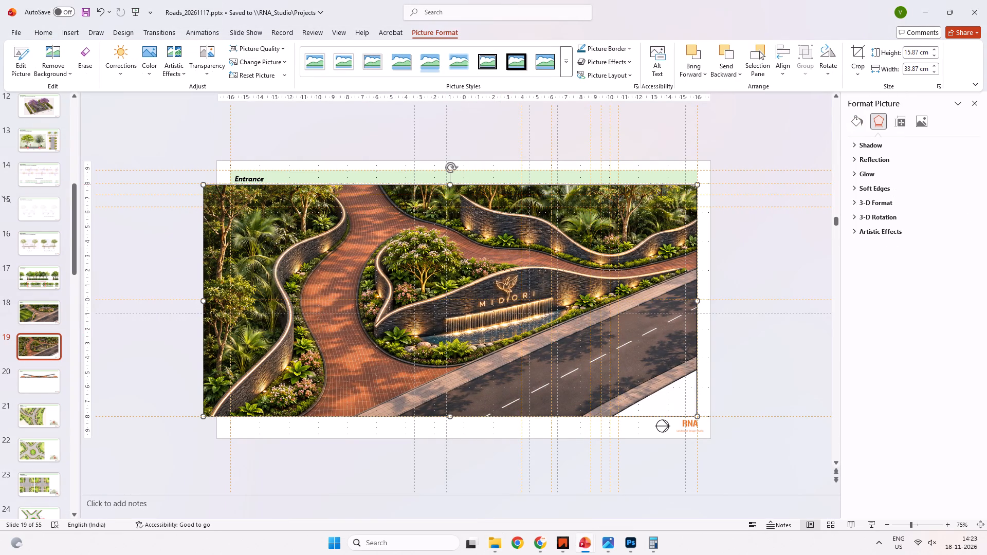
pyautogui.keyDown('shift'); pyautogui.moveTo(202, 183); pyautogui.dragTo(230, 211); pyautogui.keyUp('shift')
# Crop the top of slide 19's gateway render down to the upper content guide.
pyautogui.rightClick(431, 284)
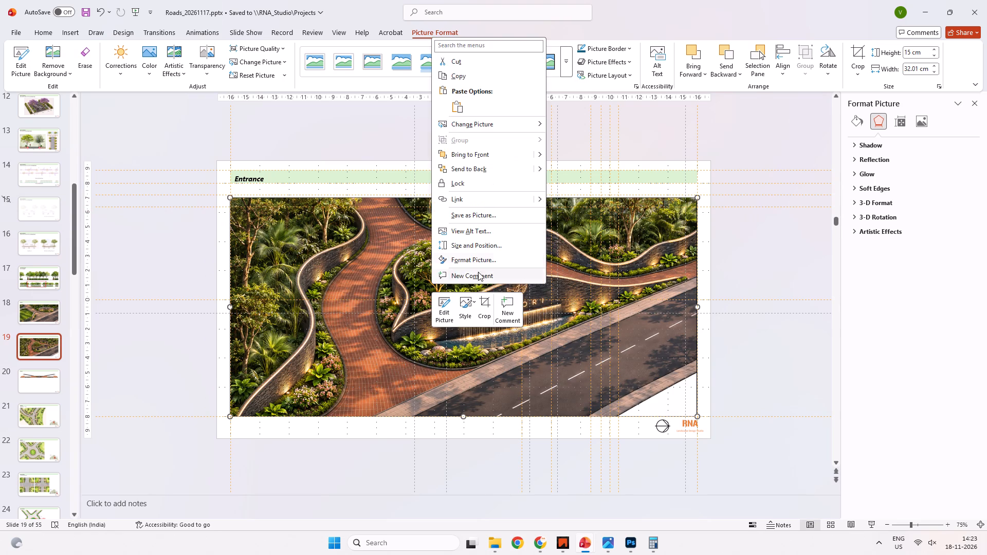
pyautogui.click(488, 308)
pyautogui.moveTo(464, 198); pyautogui.dragTo(464, 201)
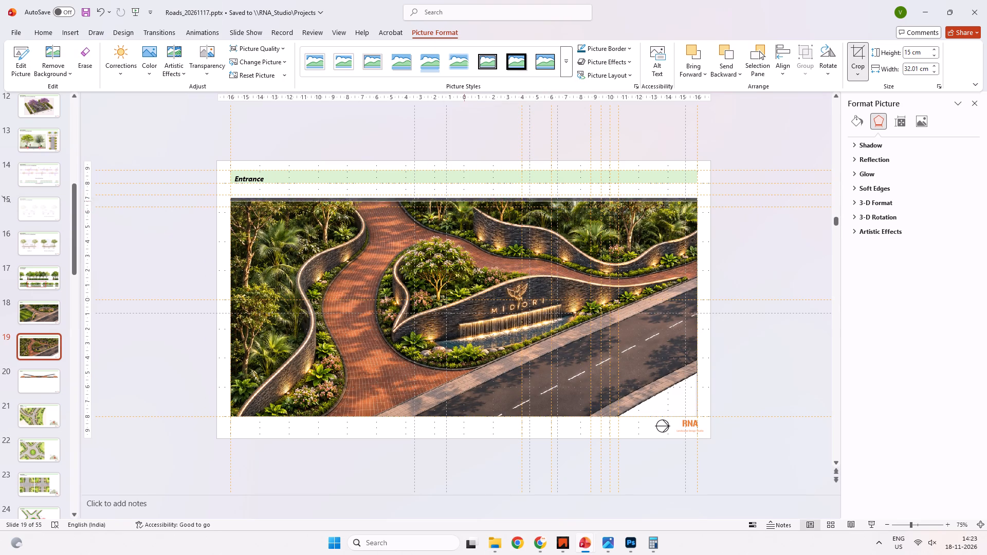
pyautogui.moveTo(464, 201); pyautogui.dragTo(464, 206)
pyautogui.click(174, 220)
# Save the presentation.
pyautogui.hotkey('ctrl', 's')
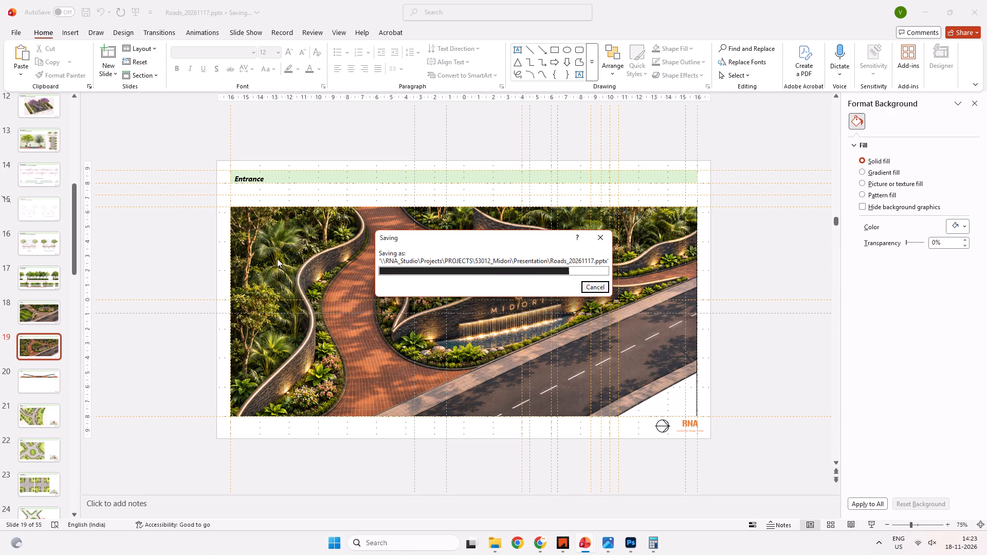
pyautogui.click(163, 258)
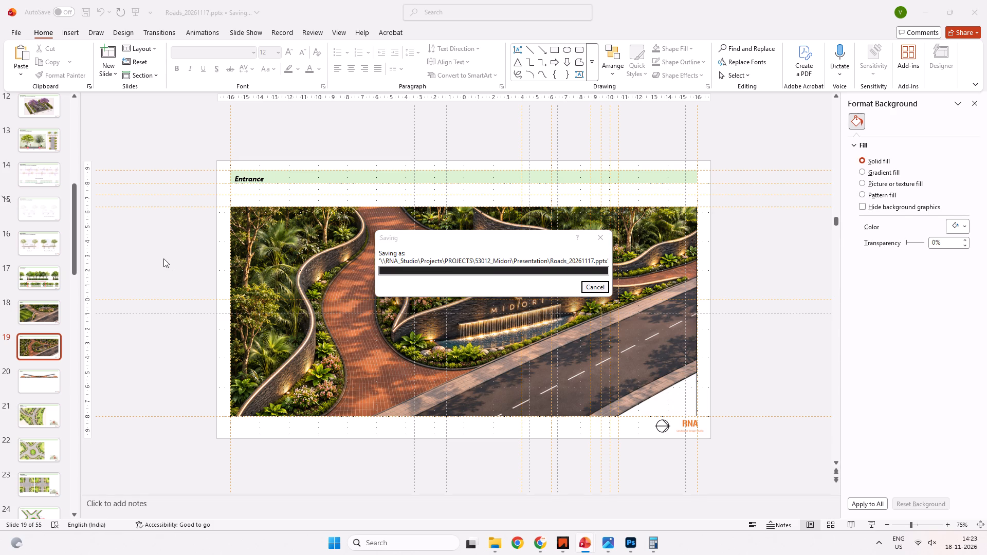
# Shift slide 19's gateway render slightly downward inside its crop frame, keeping the frame on the content guides.
pyautogui.click(413, 255)
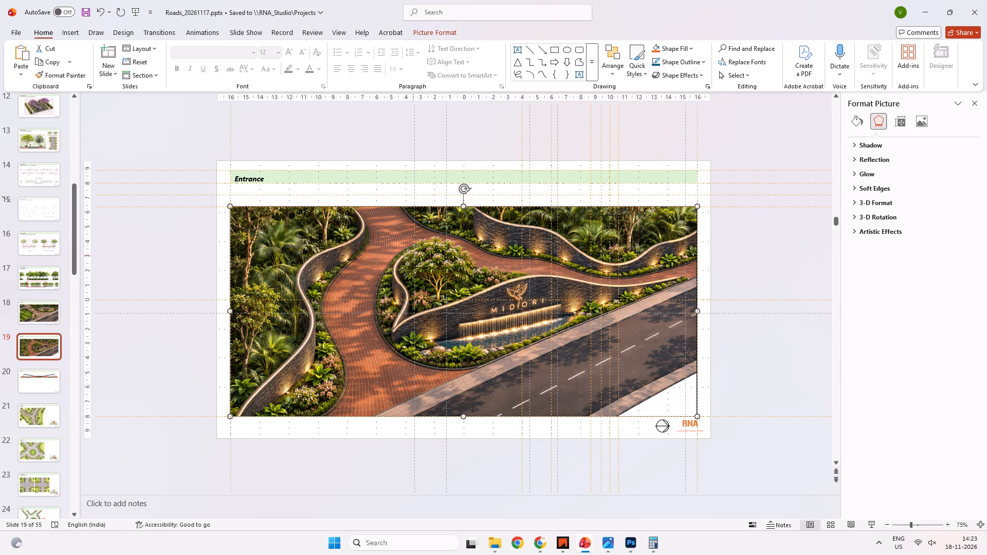
pyautogui.rightClick(413, 255)
pyautogui.click(468, 233)
pyautogui.keyDown('shift'); pyautogui.moveTo(454, 289); pyautogui.dragTo(454, 296); pyautogui.keyUp('shift')
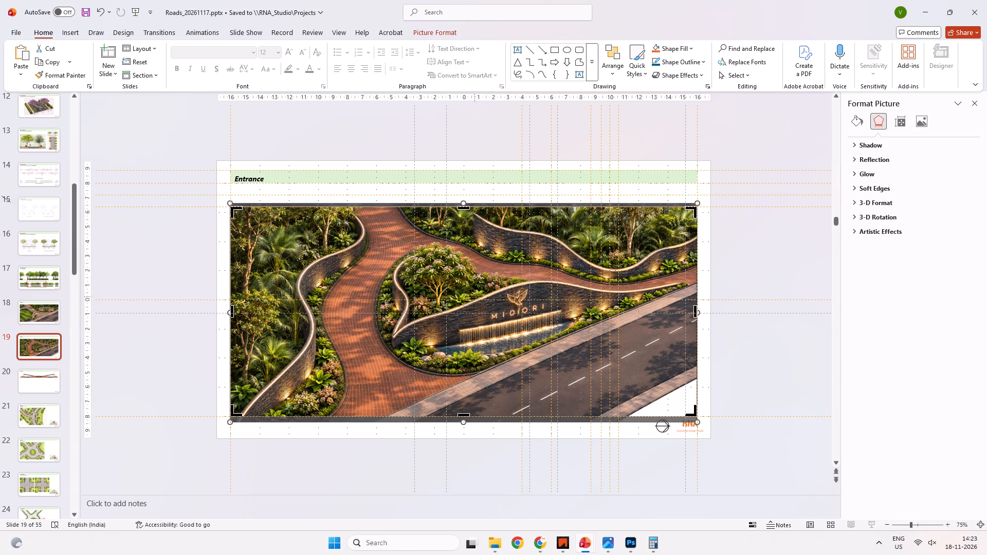
pyautogui.click(724, 240)
# Save the presentation.
pyautogui.hotkey('ctrl', 's')
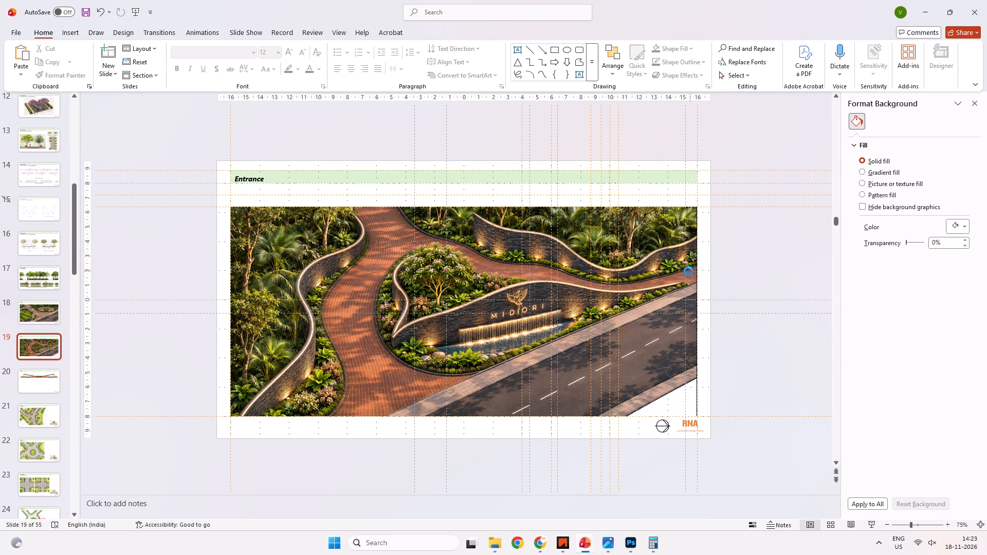
# Copy the JPG reference photo of the engraved boulder sign from the Render folder.
pyautogui.hotkey('alt', 'Tab')
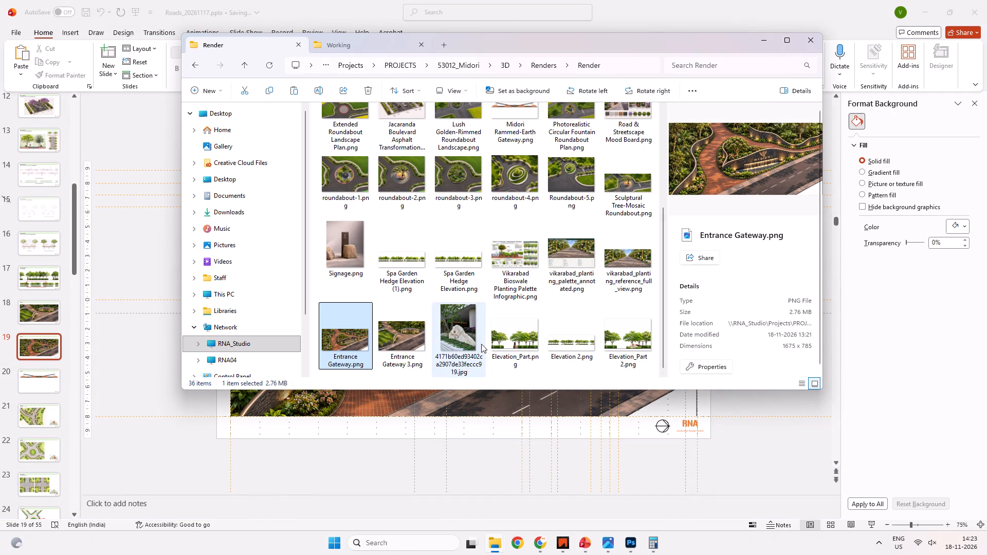
pyautogui.click(620, 258)
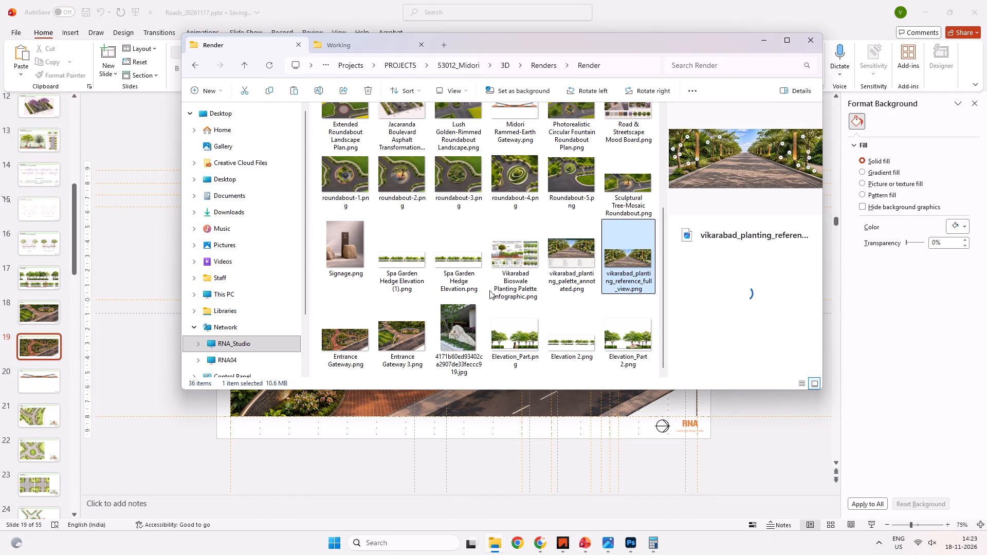
pyautogui.click(468, 351)
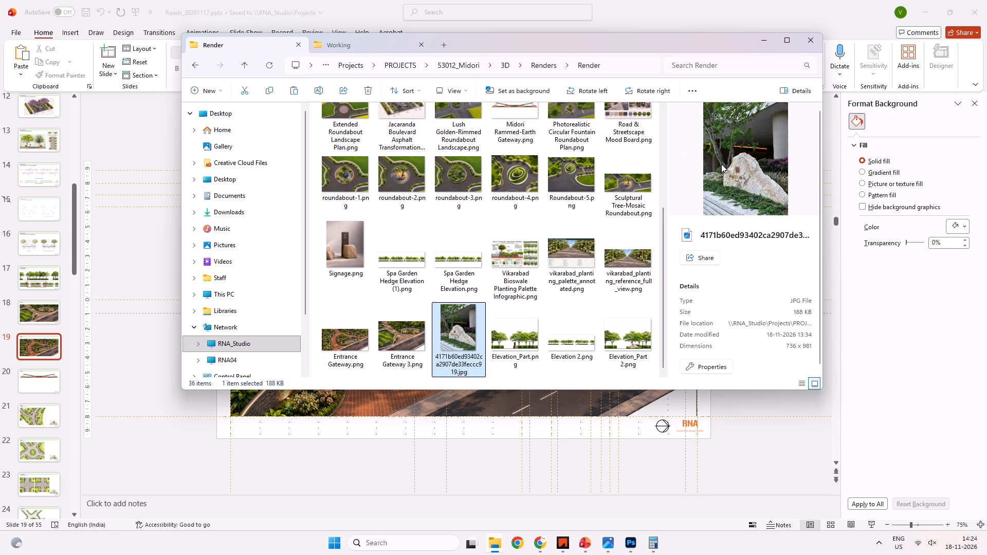
pyautogui.hotkey('ctrl', 'c')
pyautogui.hotkey('alt', 'Tab')
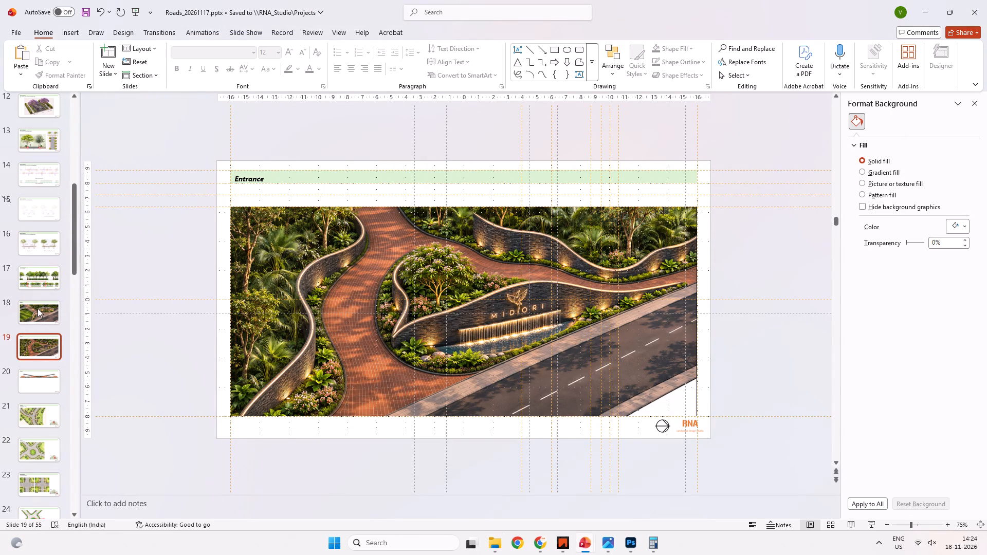
# Duplicate Plot to Plot View slide 17 and delete both tree elevations and the red dashed frame from the copy.
pyautogui.click(41, 284)
pyautogui.hotkey('ctrl', 'd')
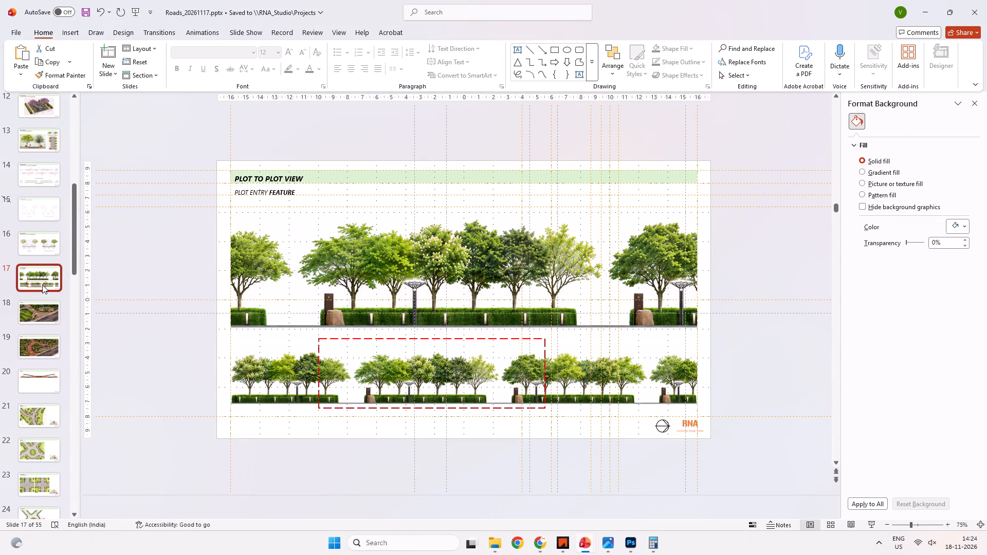
pyautogui.click(341, 277)
pyautogui.press('Delete')
pyautogui.click(374, 366)
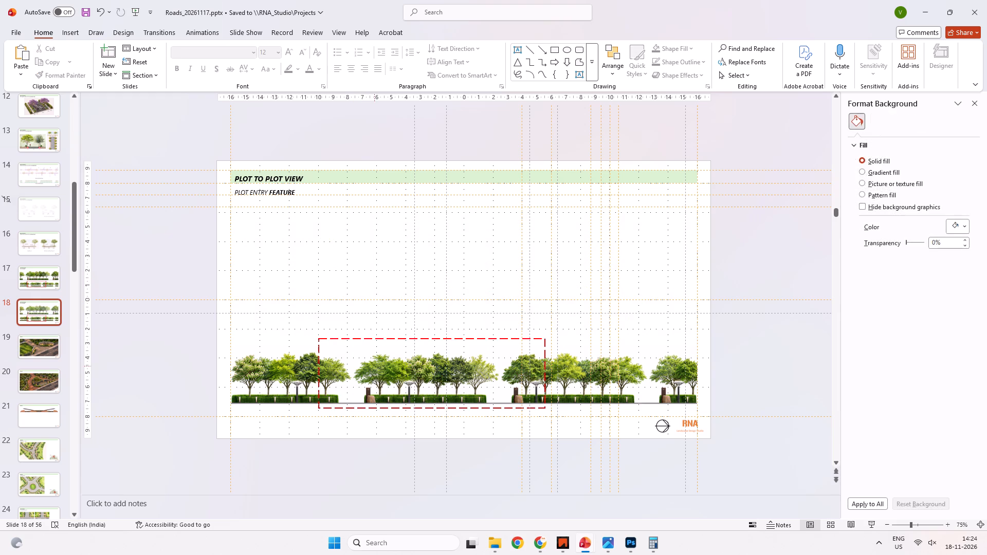
pyautogui.press('Delete')
pyautogui.click(499, 340)
pyautogui.press('Delete')
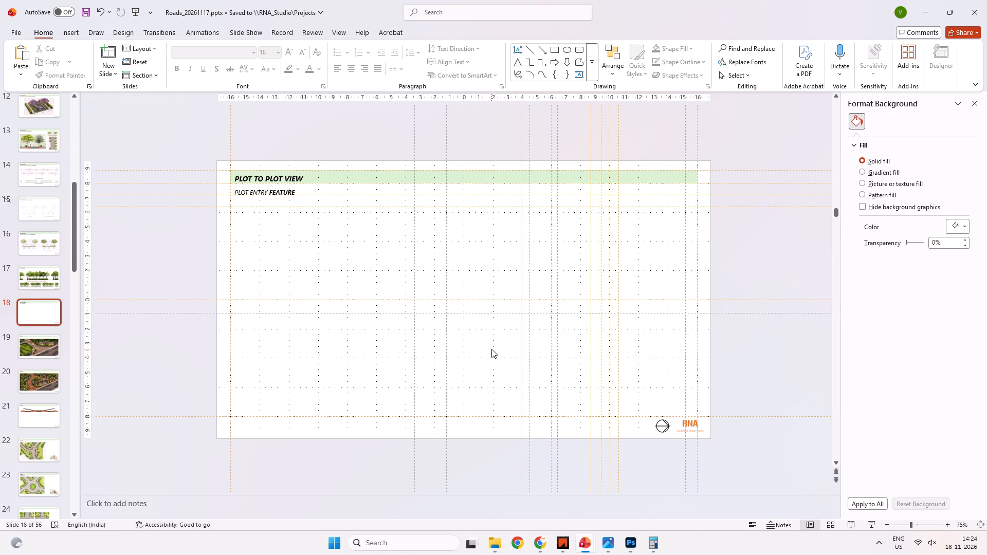
# Paste the boulder sign photo onto slide 18 and scale it to fit between the content guides against the right margin guide.
pyautogui.hotkey('ctrl', 'v')
pyautogui.moveTo(466, 340); pyautogui.dragTo(595, 319)
pyautogui.keyDown('shift'); pyautogui.moveTo(487, 136); pyautogui.dragTo(534, 205); pyautogui.keyUp('shift')
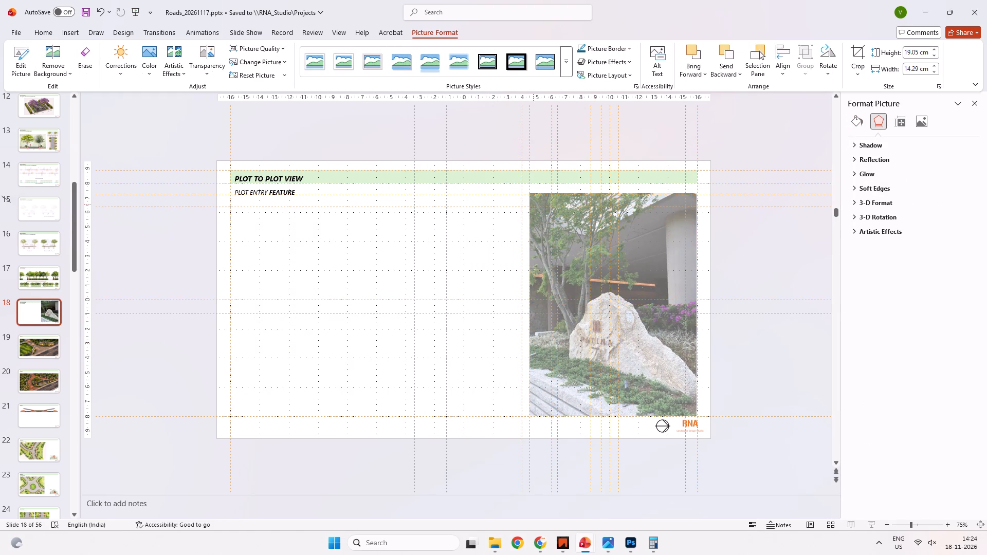
pyautogui.keyDown('shift'); pyautogui.moveTo(534, 205); pyautogui.dragTo(540, 208); pyautogui.keyUp('shift')
pyautogui.click(776, 271)
# Paste Elevation_Part 2.png onto slide 18, enlarge it to about 21.92 cm wide and place it just left of the boulder photo.
pyautogui.hotkey('alt', 'Tab')
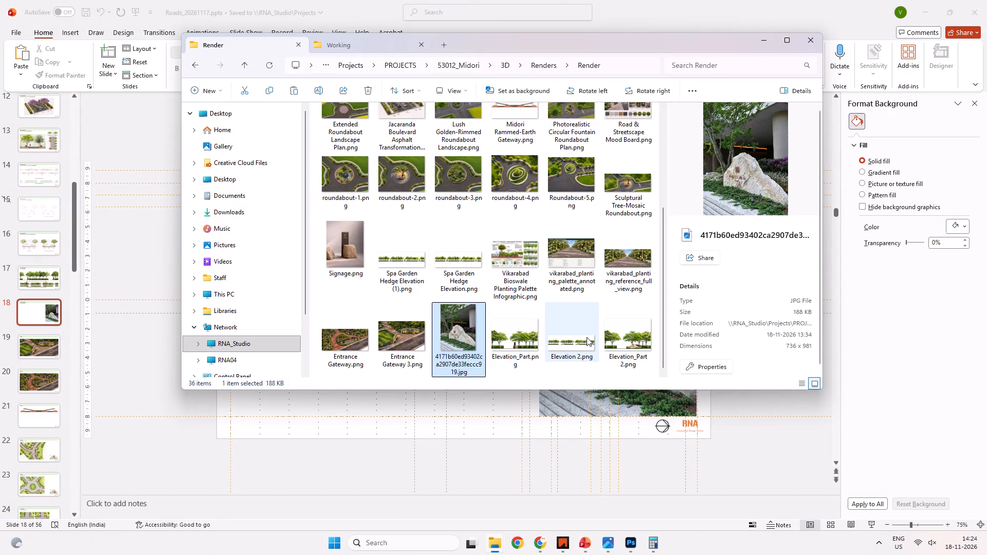
pyautogui.click(625, 342)
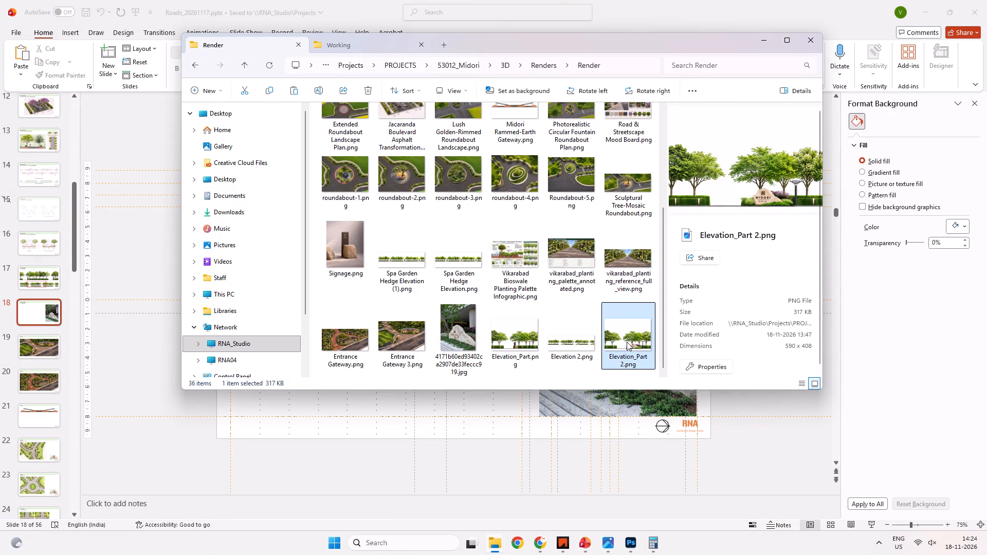
pyautogui.hotkey('ctrl', 'c')
pyautogui.hotkey('alt', 'Tab')
pyautogui.click(404, 290)
pyautogui.hotkey('ctrl', 'v')
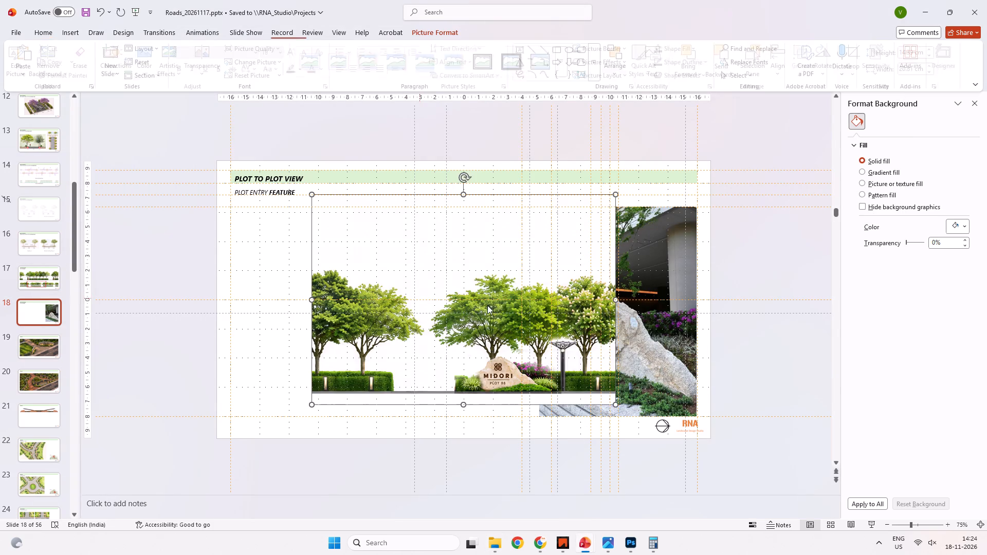
pyautogui.moveTo(496, 302); pyautogui.dragTo(415, 323)
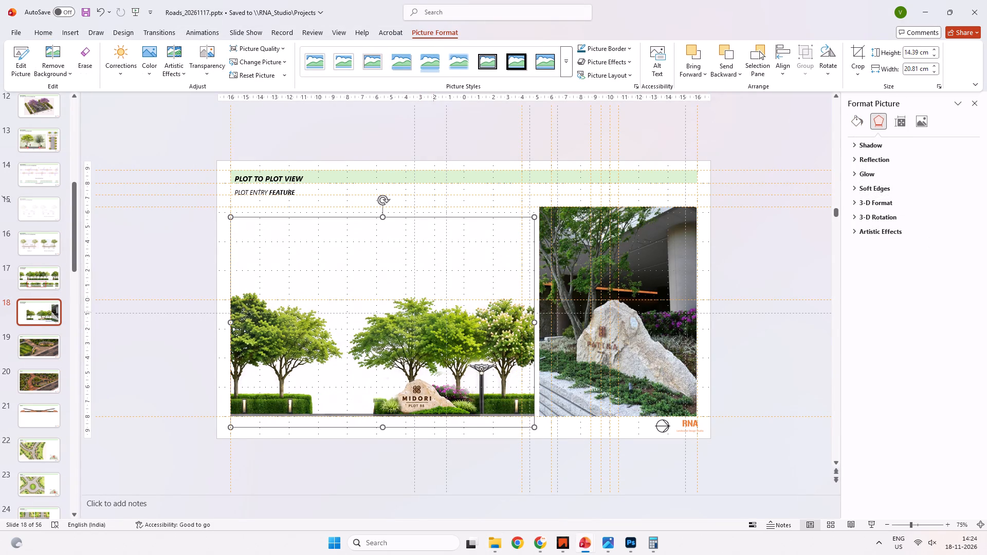
pyautogui.keyDown('shift'); pyautogui.moveTo(535, 216); pyautogui.dragTo(540, 208); pyautogui.keyUp('shift')
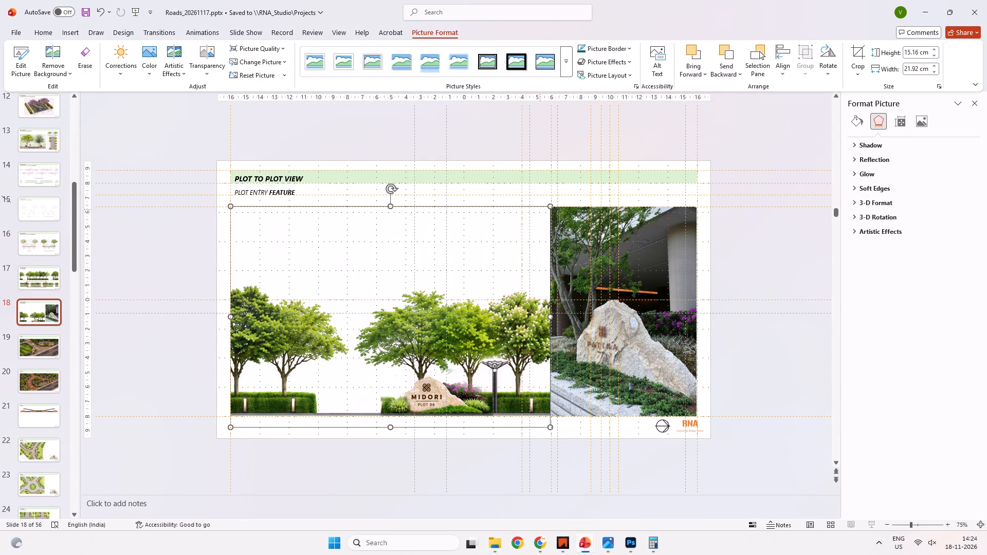
pyautogui.keyDown('shift'); pyautogui.moveTo(456, 324); pyautogui.dragTo(441, 325); pyautogui.keyUp('shift')
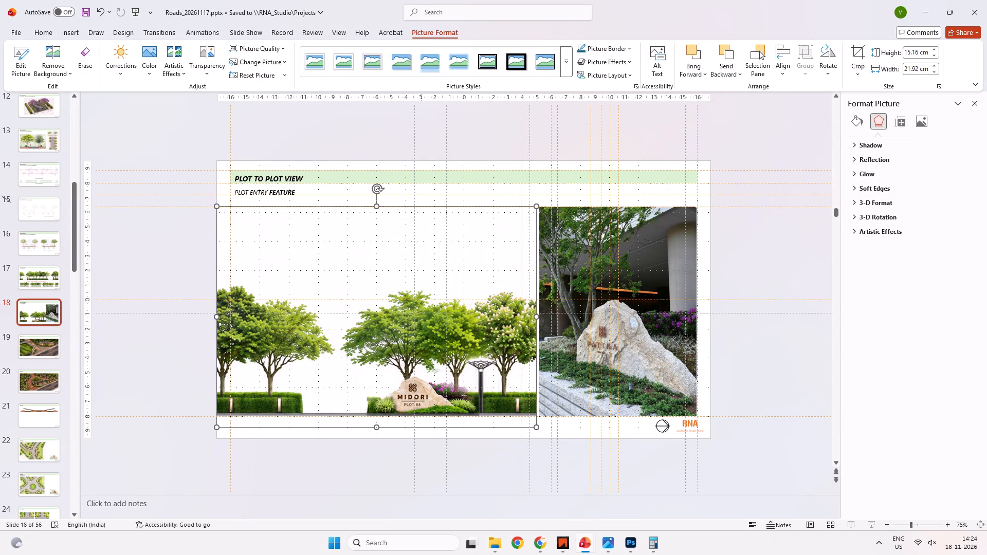
# Crop the left edge of slide 18's elevation to the left margin guide.
pyautogui.rightClick(330, 311)
pyautogui.click(387, 335)
pyautogui.moveTo(219, 319); pyautogui.dragTo(224, 319)
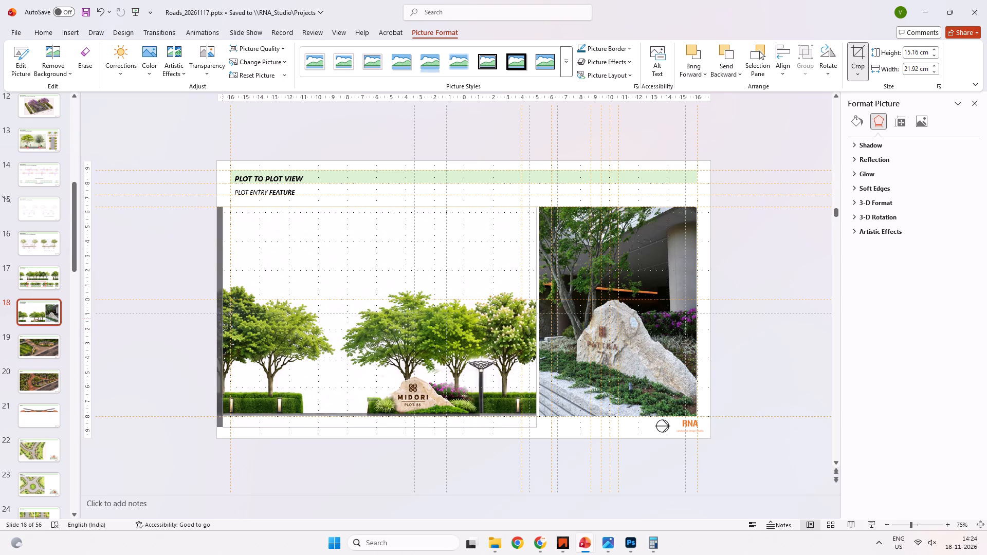
pyautogui.moveTo(224, 319); pyautogui.dragTo(231, 318)
pyautogui.click(165, 260)
# Save the presentation.
pyautogui.hotkey('ctrl', 's')
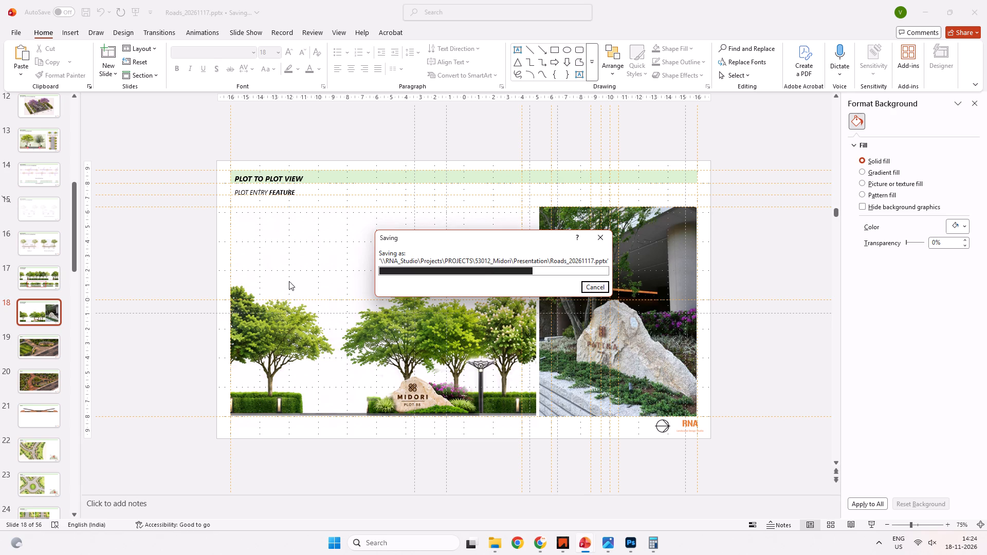
pyautogui.click(186, 255)
# Look through the Render folder's images, previewing the 12m and 18m wide road renders and the bioswale diagrams.
pyautogui.hotkey('alt', 'Tab')
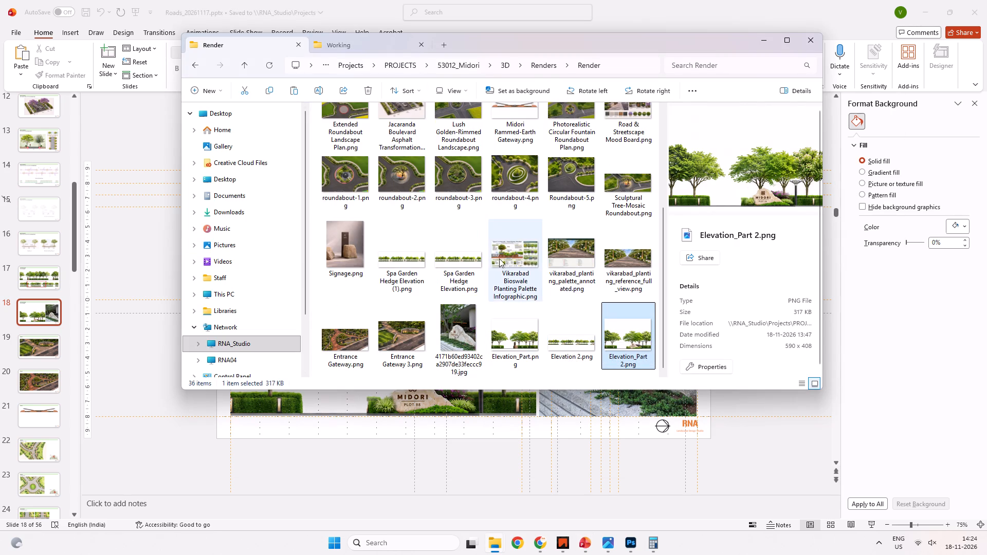
pyautogui.scroll(1, 502, 267)
pyautogui.click(506, 179)
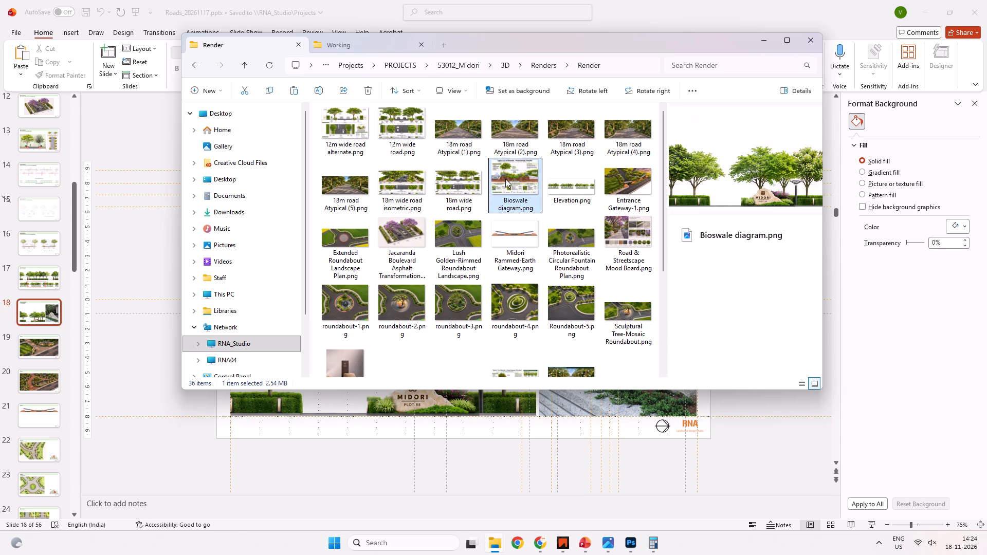
pyautogui.click(462, 187)
pyautogui.scroll(2, 444, 196)
pyautogui.click(399, 124)
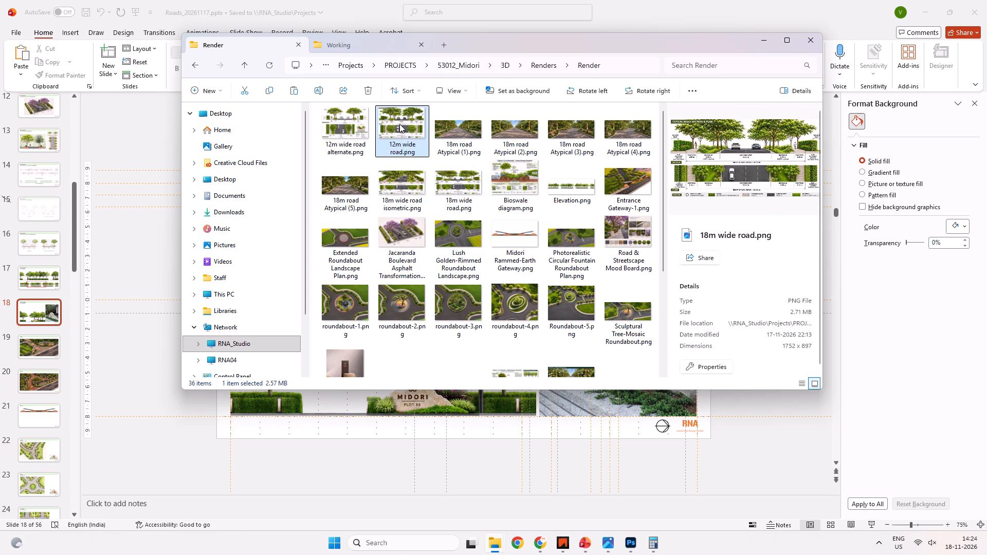
pyautogui.click(524, 175)
pyautogui.scroll(-4, 526, 212)
pyautogui.scroll(-2, 523, 293)
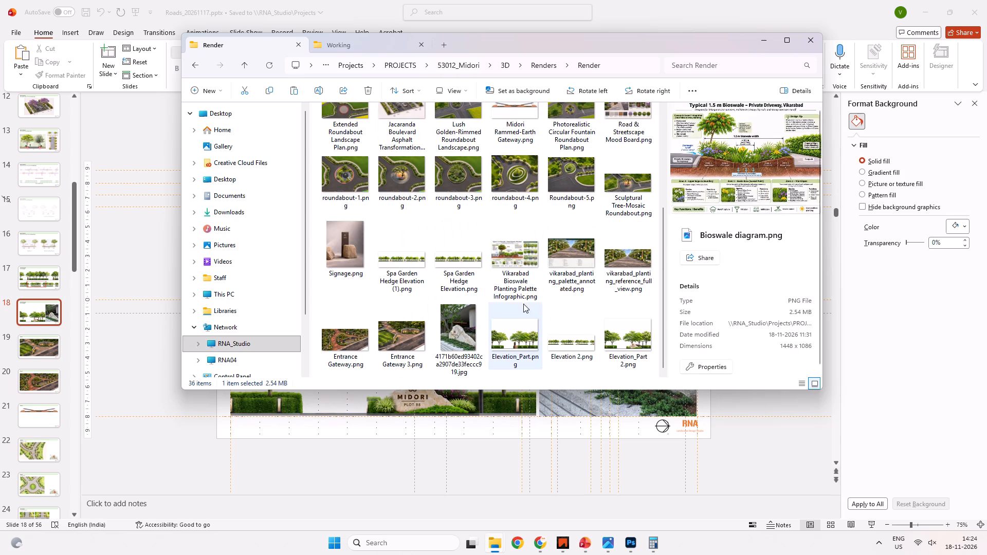
pyautogui.click(512, 258)
# Return to the Roads presentation and save it.
pyautogui.click(169, 244)
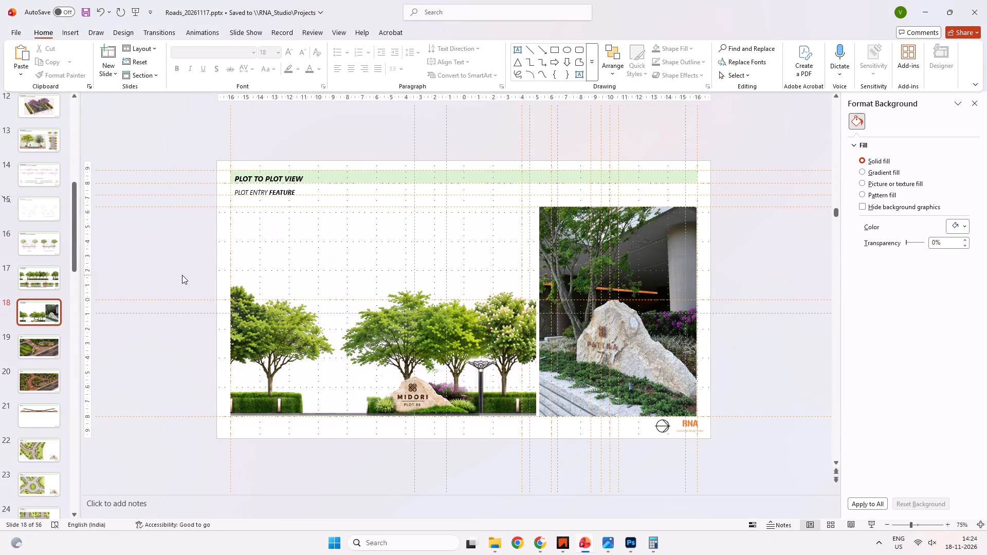
pyautogui.hotkey('ctrl', 's')
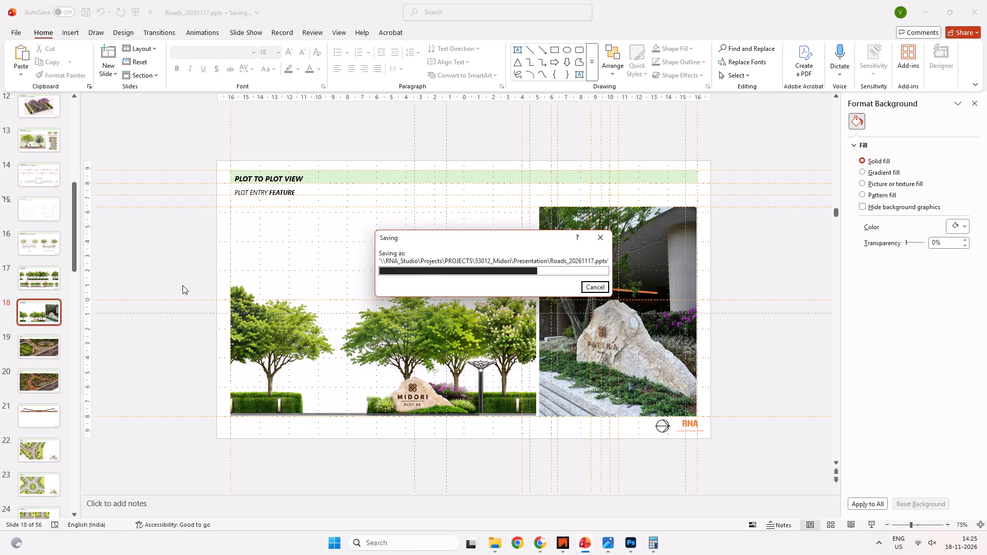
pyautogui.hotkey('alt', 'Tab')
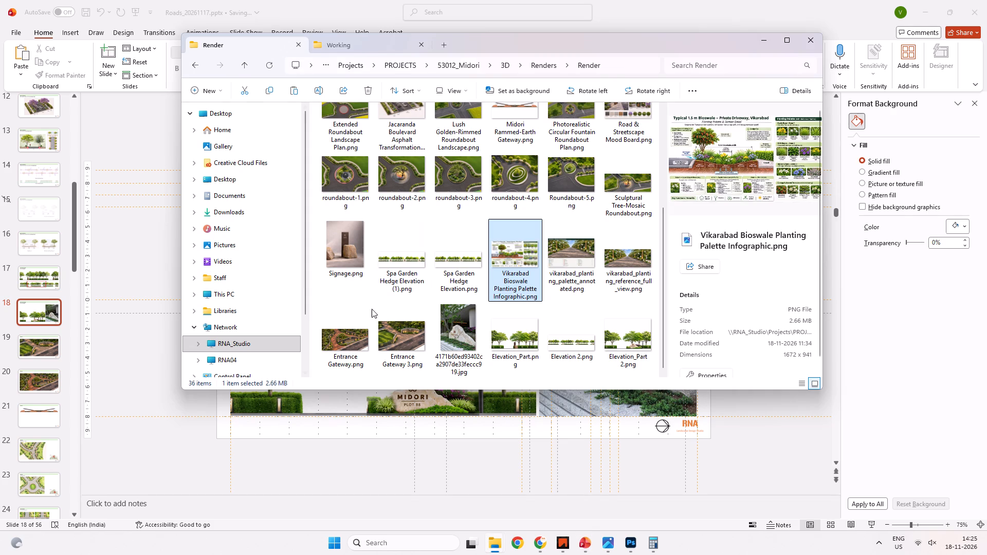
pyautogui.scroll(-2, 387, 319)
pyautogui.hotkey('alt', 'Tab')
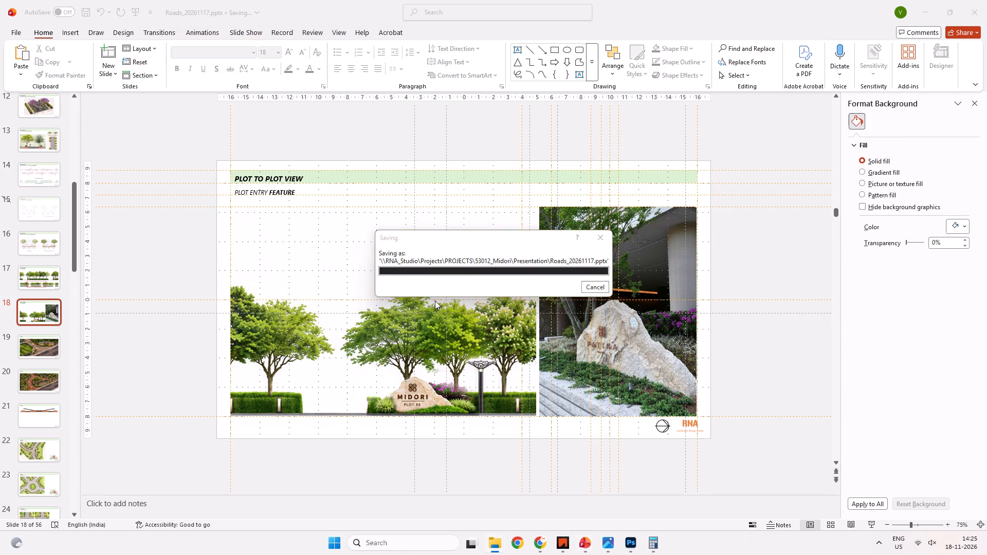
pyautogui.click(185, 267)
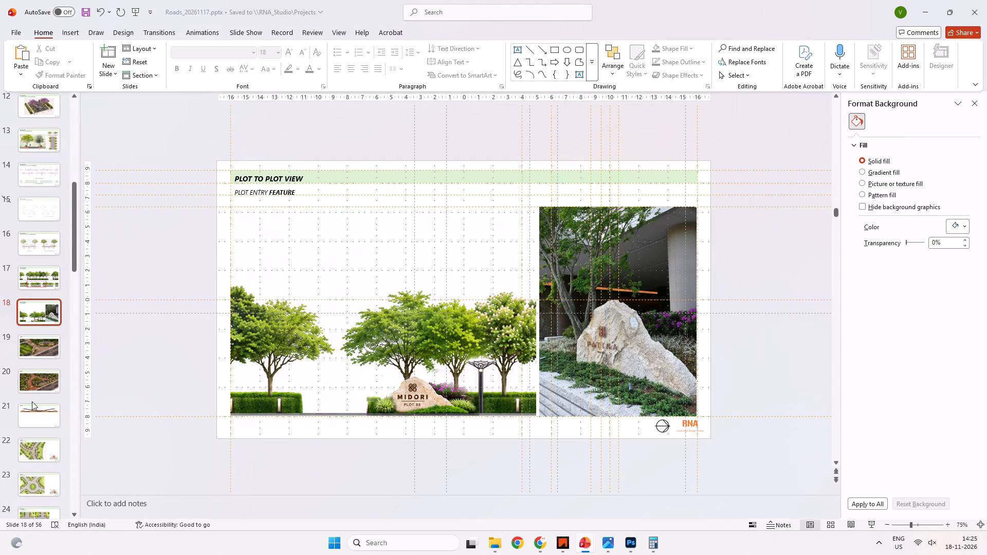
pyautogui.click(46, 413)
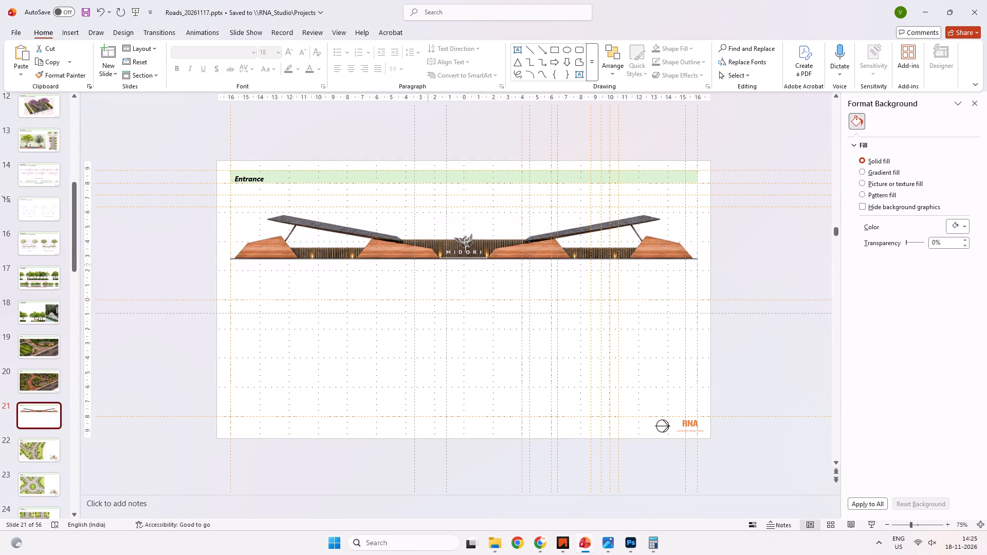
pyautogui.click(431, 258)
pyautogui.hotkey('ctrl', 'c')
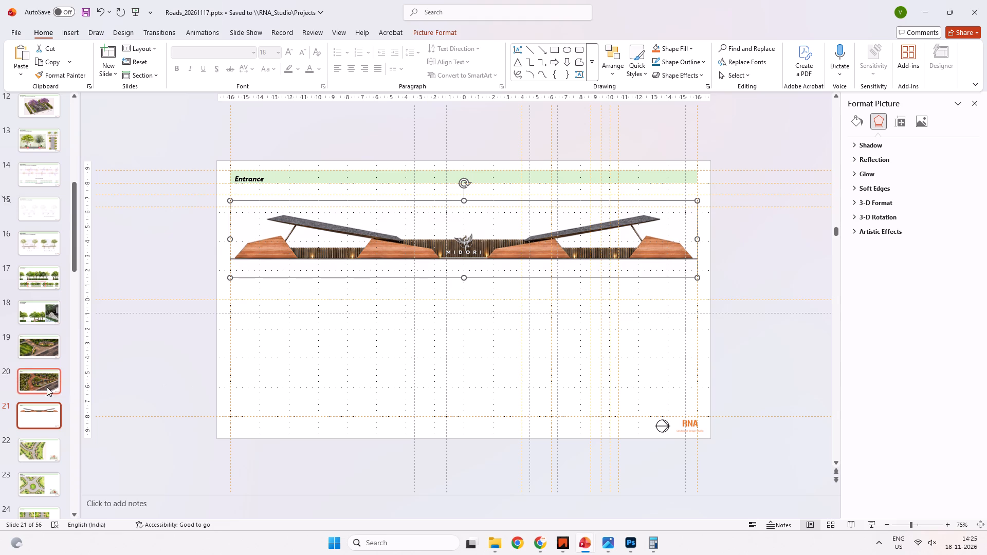
# Extend slide 20's title from "Entrance" to "Entrance Gateway".
pyautogui.click(43, 384)
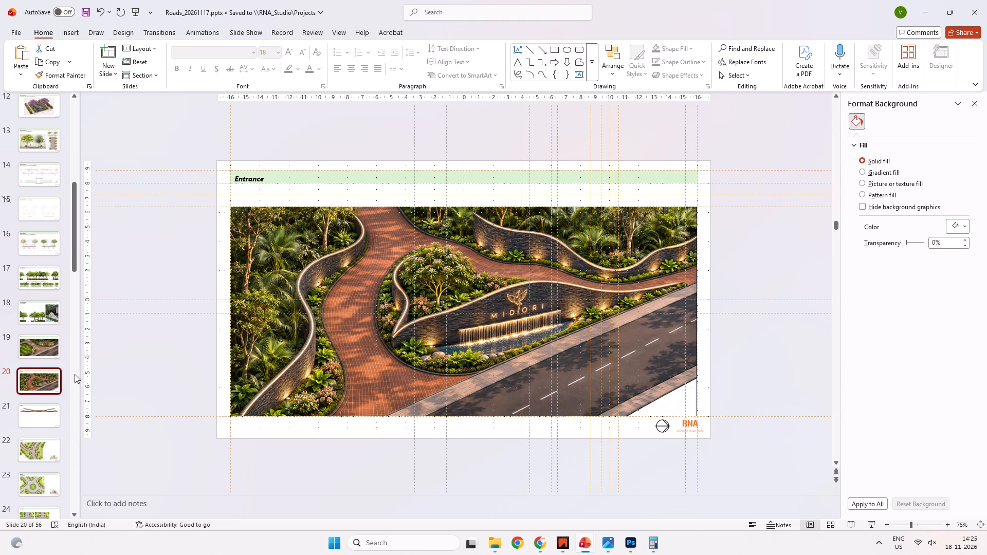
pyautogui.click(26, 349)
pyautogui.click(33, 384)
pyautogui.click(265, 179)
pyautogui.write('Gatewaay')
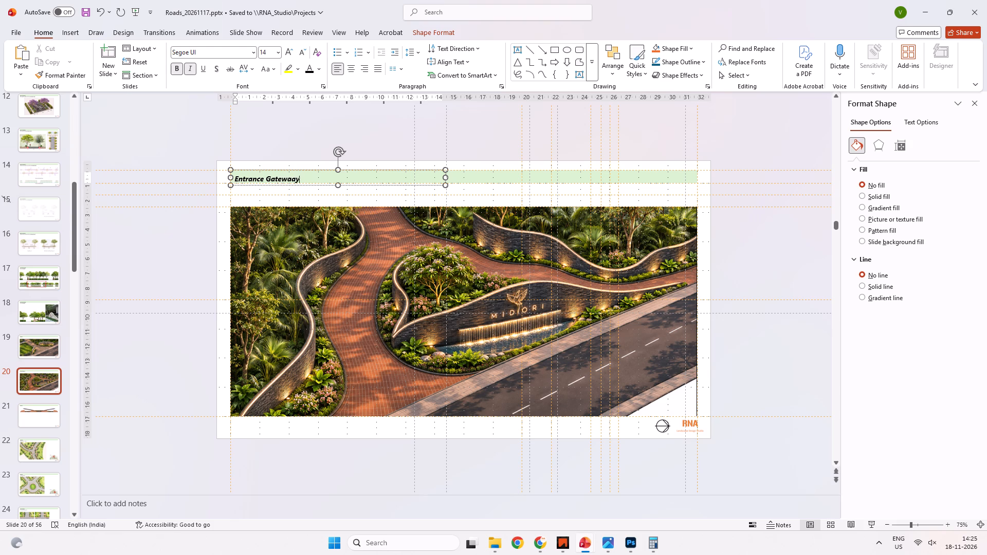
pyautogui.press('BackSpace')
pyautogui.press('BackSpace')
pyautogui.press('y')
pyautogui.click(124, 238)
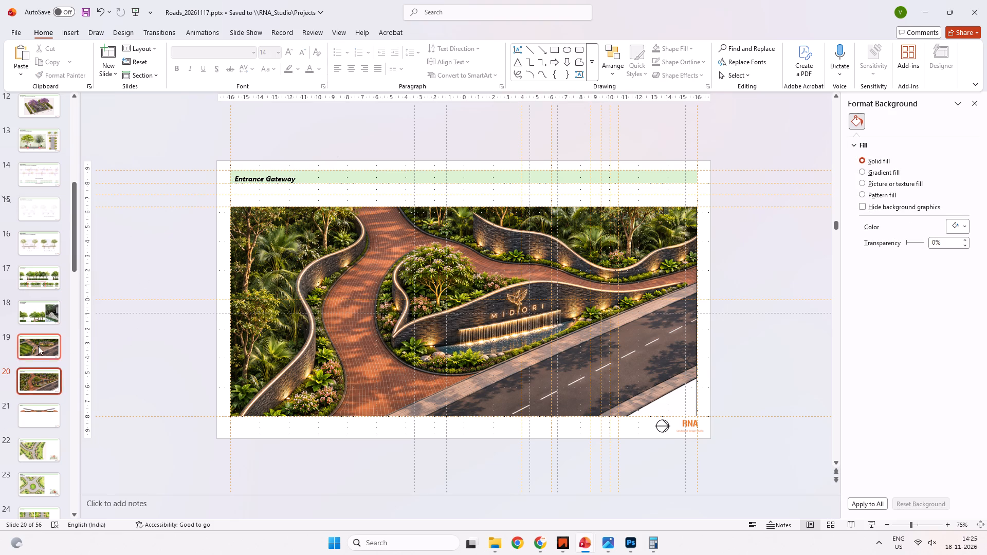
# Extend slide 19's title to "Entrance Gateway" as well.
pyautogui.click(38, 346)
pyautogui.click(265, 178)
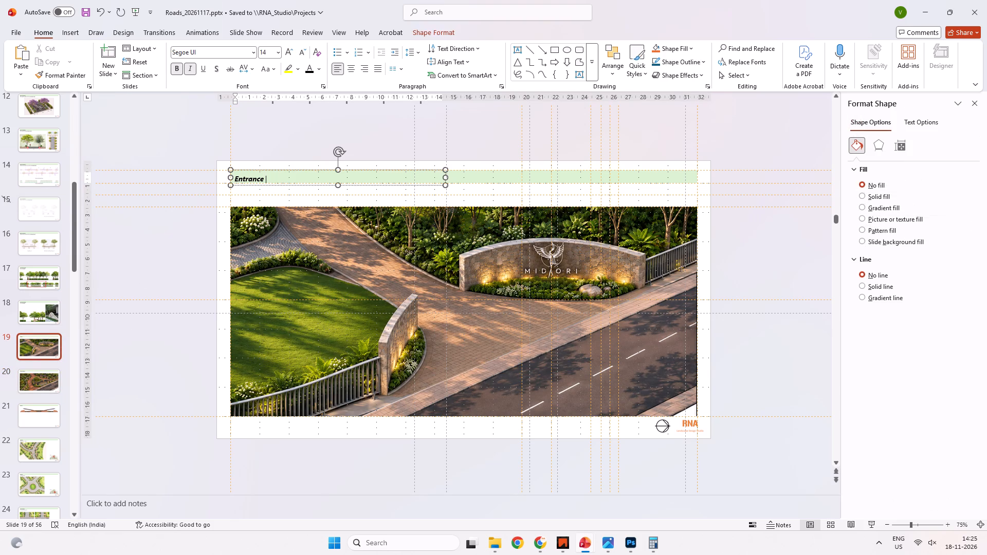
pyautogui.write('Gateway')
pyautogui.click(179, 245)
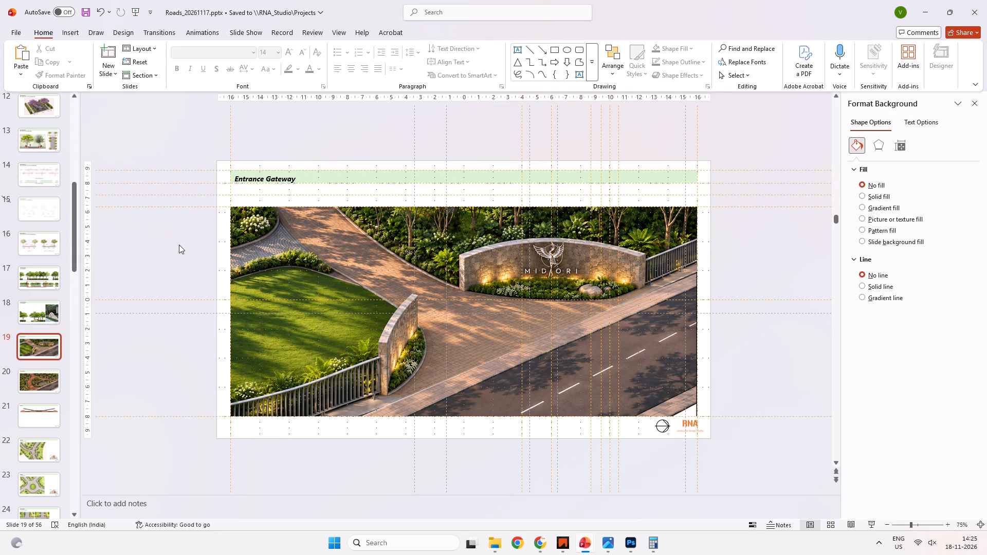
# Save the presentation.
pyautogui.hotkey('ctrl', 's')
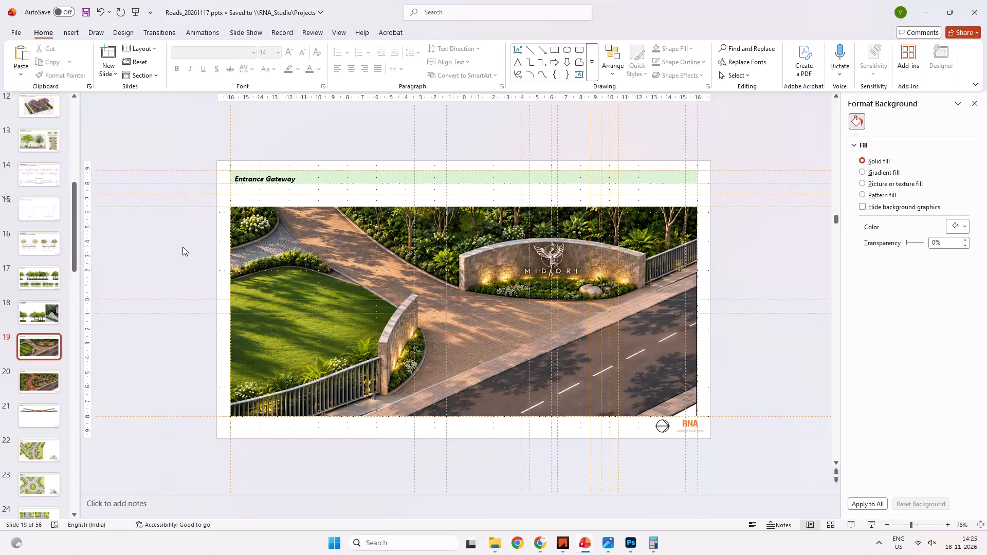
pyautogui.click(134, 257)
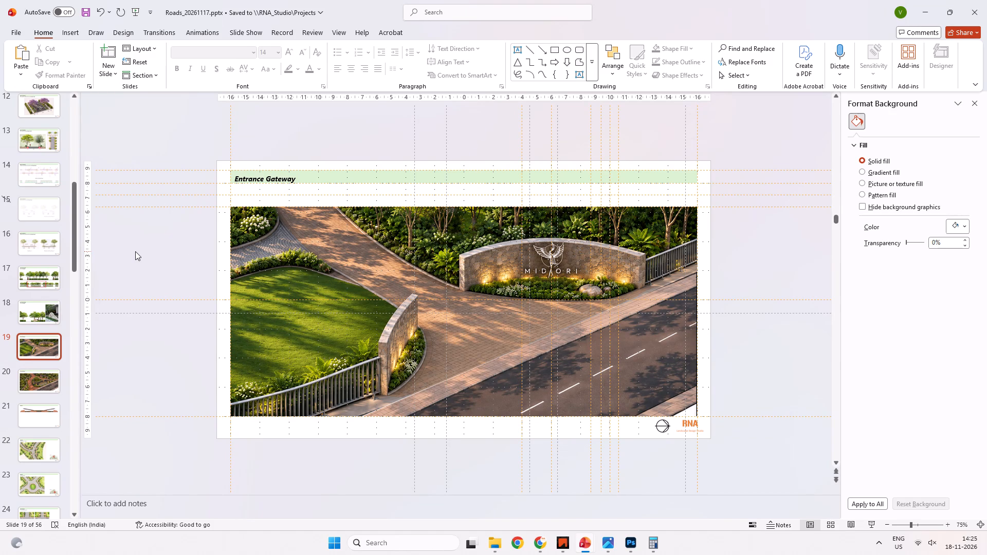
# Review slides 15 to 27, covering the plot-to-plot views, entrance gateways, junction plans and kerb stone details.
pyautogui.click(48, 206)
pyautogui.scroll(-2, 131, 238)
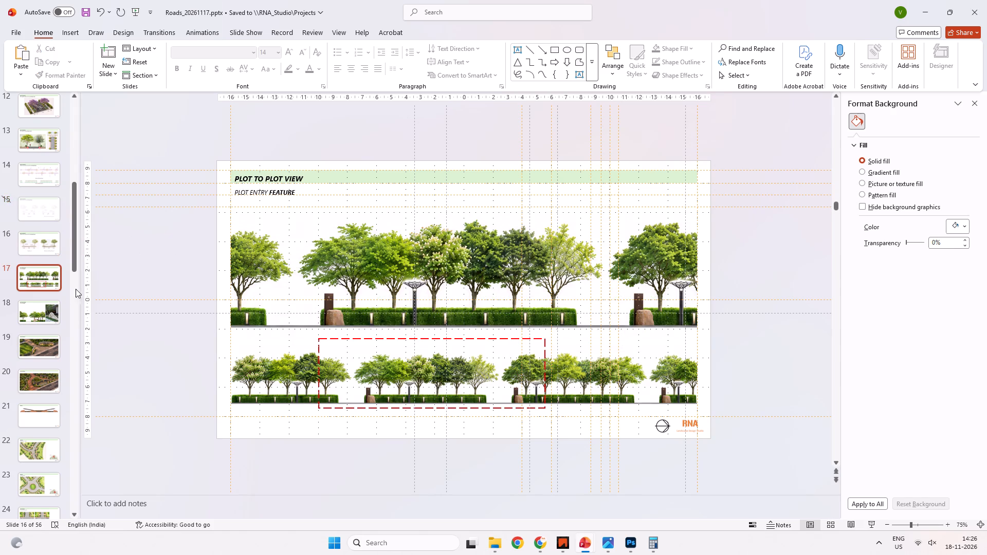
pyautogui.scroll(-7, 70, 299)
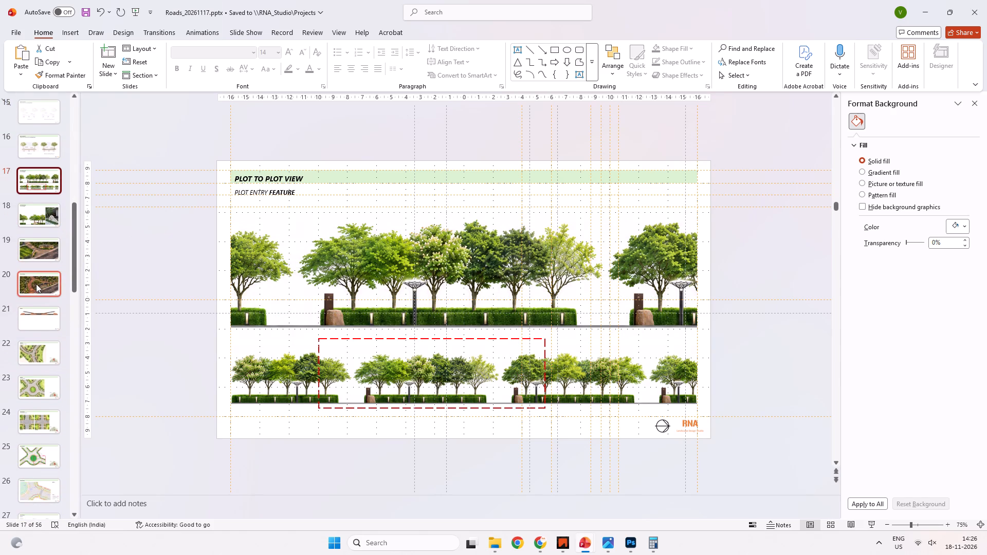
pyautogui.click(36, 284)
pyautogui.click(43, 325)
pyautogui.click(306, 242)
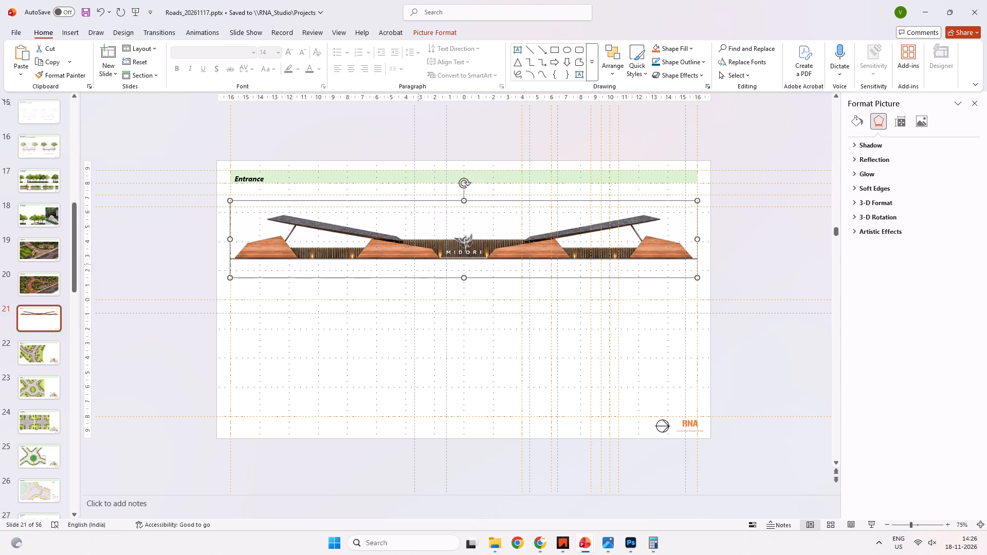
pyautogui.click(173, 255)
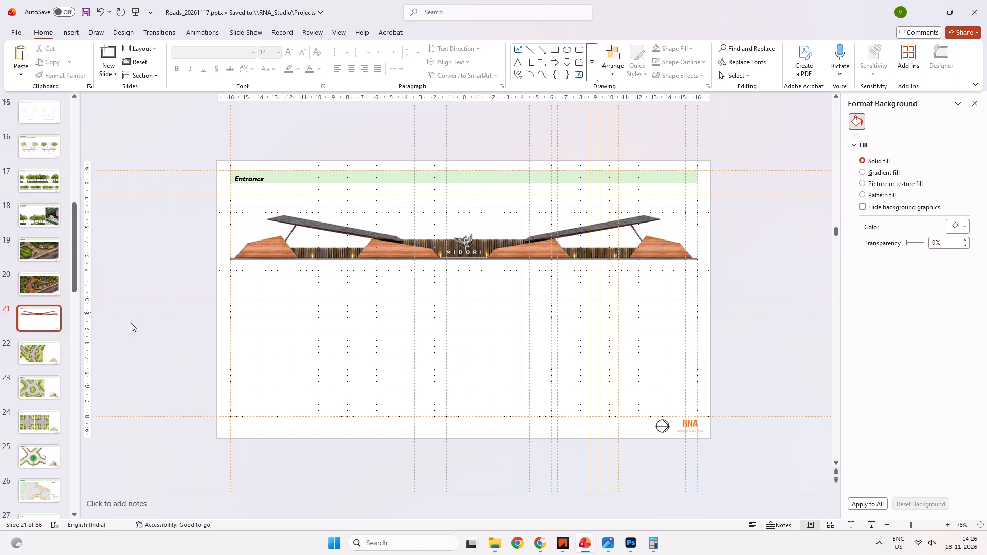
pyautogui.click(29, 358)
pyautogui.click(48, 394)
pyautogui.press('Down')
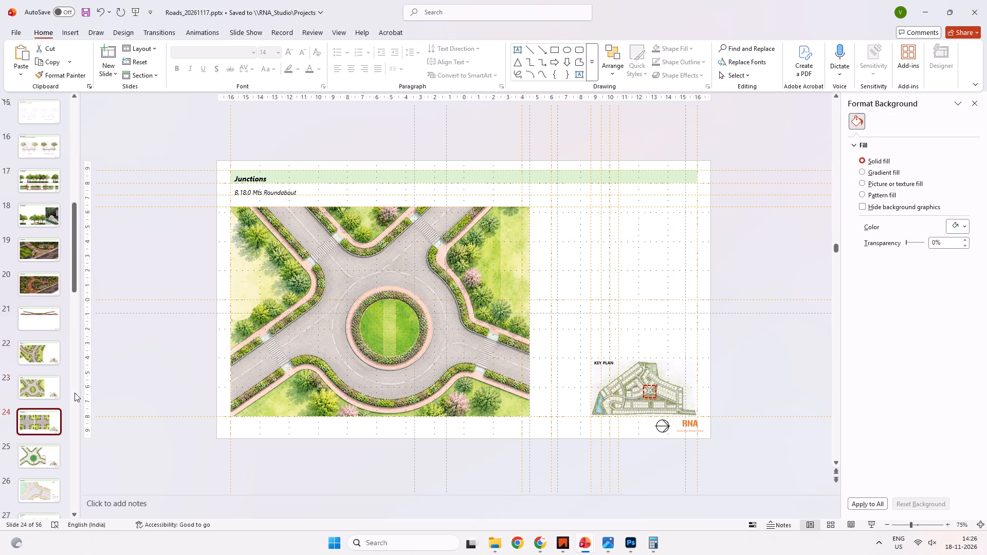
pyautogui.press('Down')
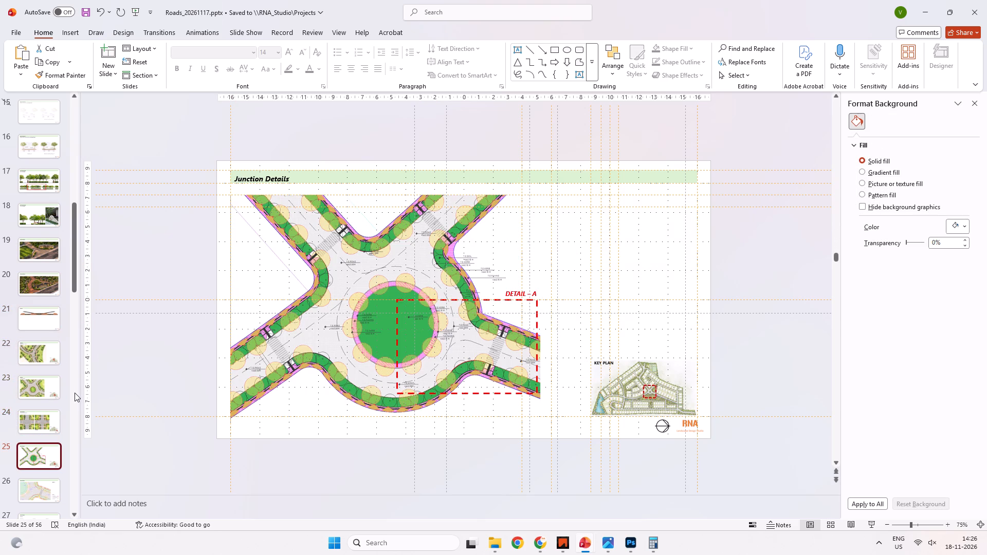
pyautogui.press('Down')
pyautogui.press('Up')
pyautogui.press('Down')
pyautogui.press('Down')
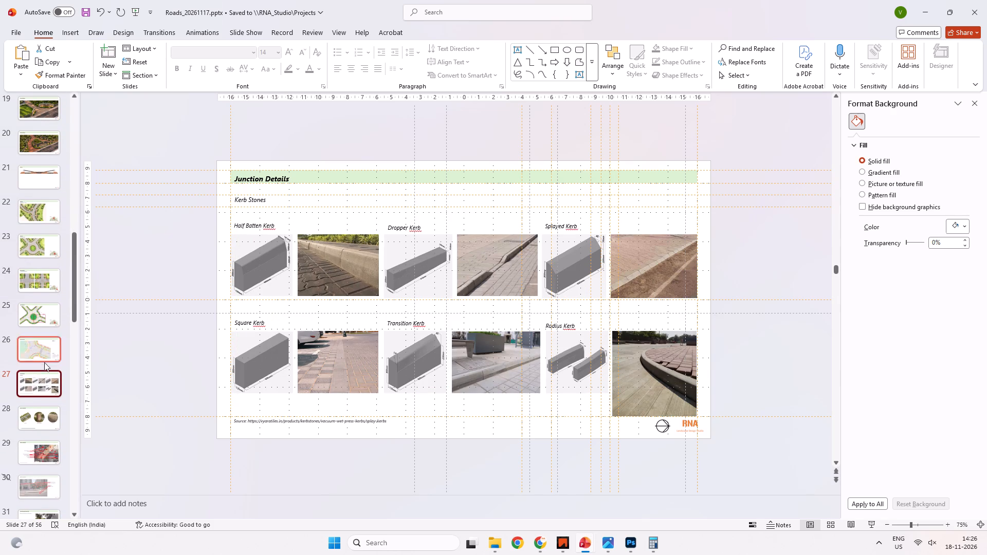
# Copy the Half Batten Kerb block picture from slide 27 onto the Detail A junction plan on slide 26.
pyautogui.click(41, 380)
pyautogui.click(267, 264)
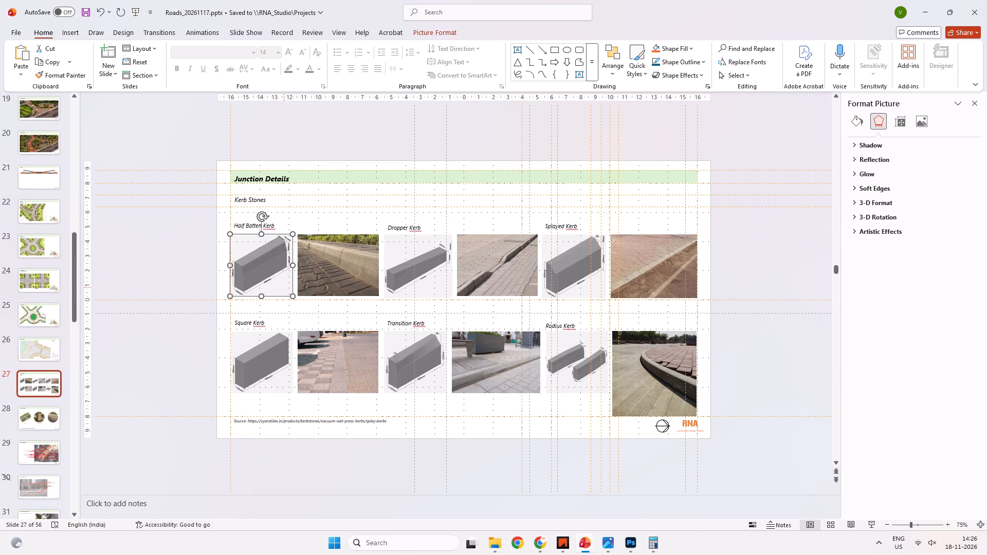
pyautogui.hotkey('ctrl', 'c')
pyautogui.hotkey('alt', 'Tab')
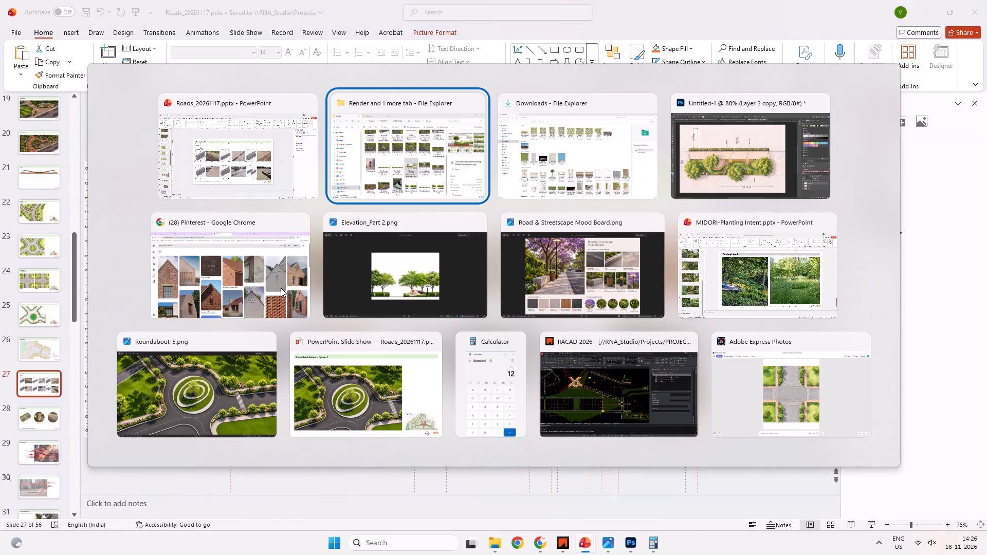
pyautogui.hotkey('alt', 'Tab')
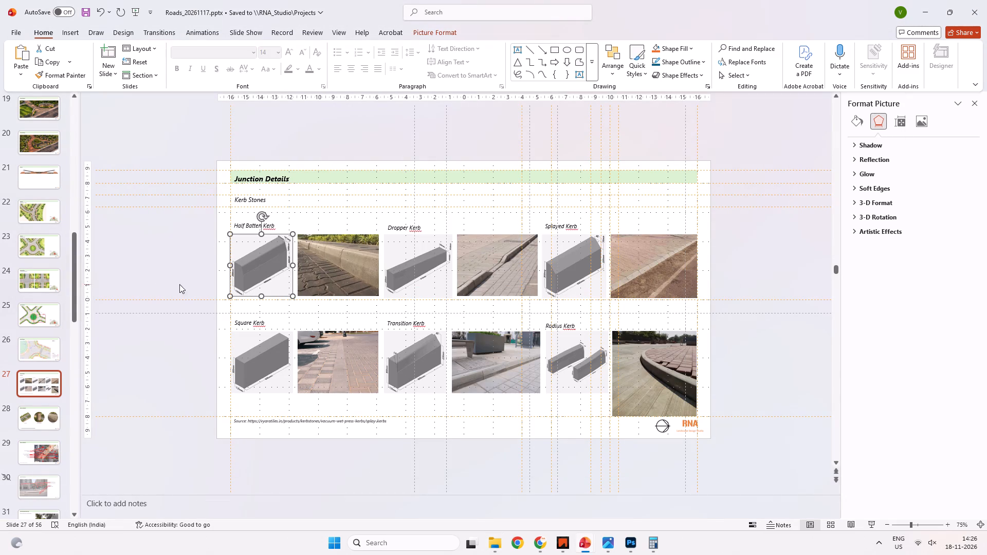
pyautogui.click(50, 348)
pyautogui.hotkey('ctrl', 'v')
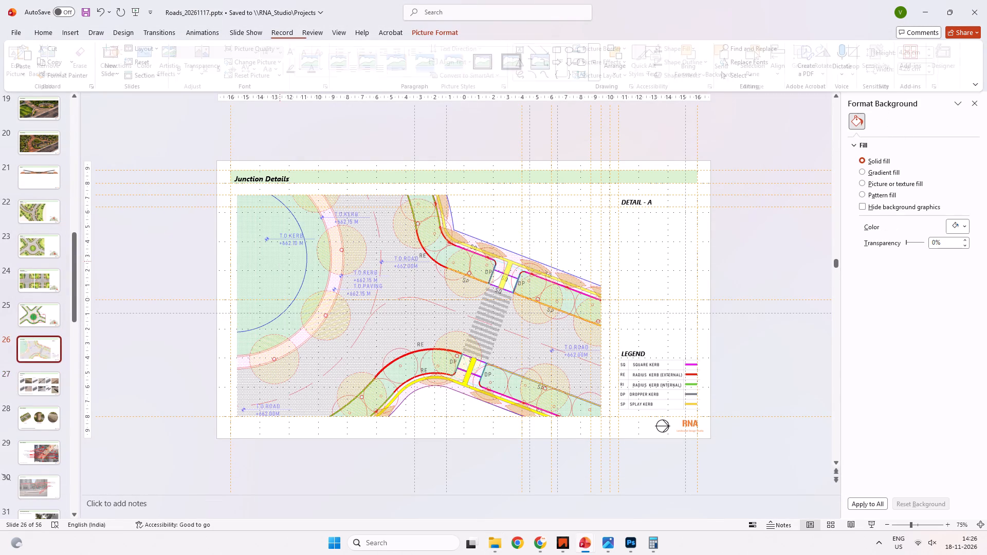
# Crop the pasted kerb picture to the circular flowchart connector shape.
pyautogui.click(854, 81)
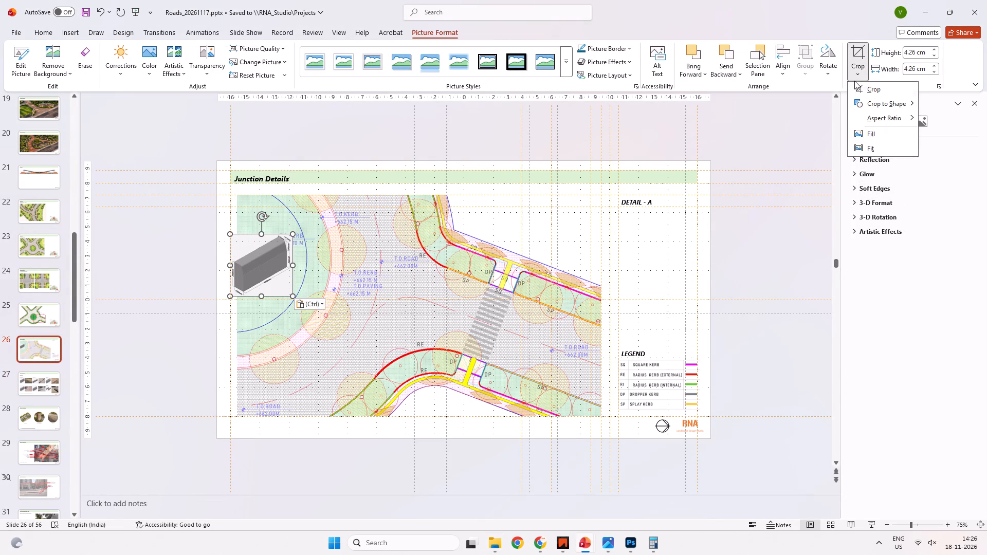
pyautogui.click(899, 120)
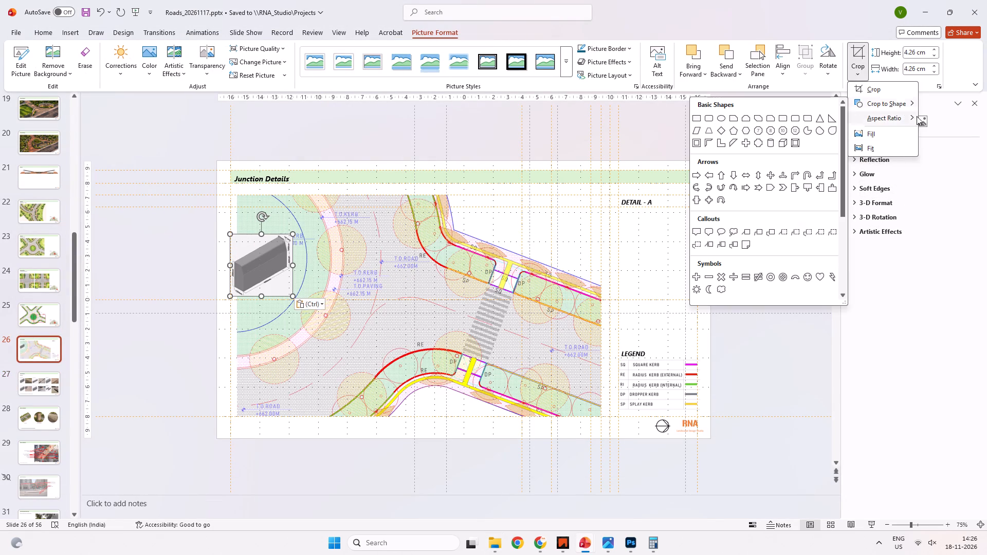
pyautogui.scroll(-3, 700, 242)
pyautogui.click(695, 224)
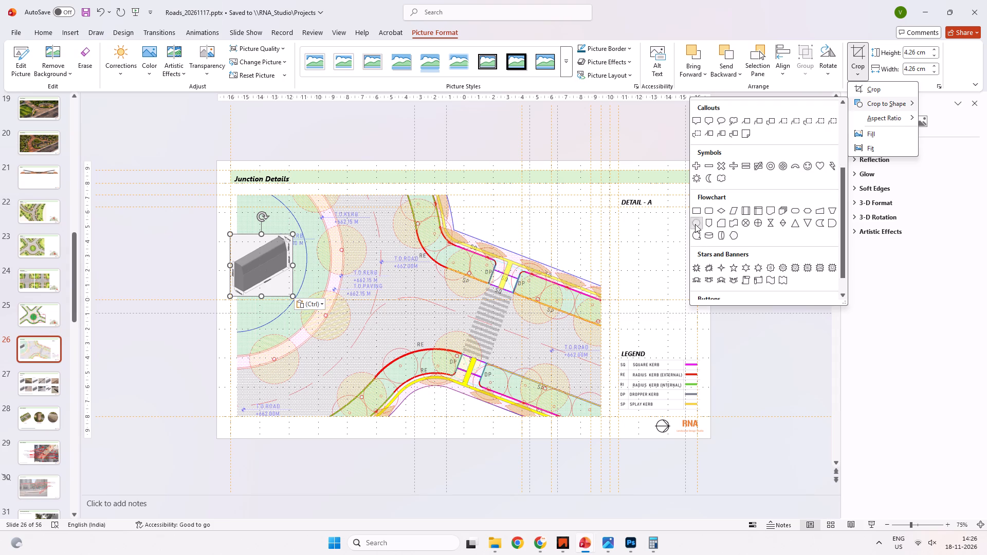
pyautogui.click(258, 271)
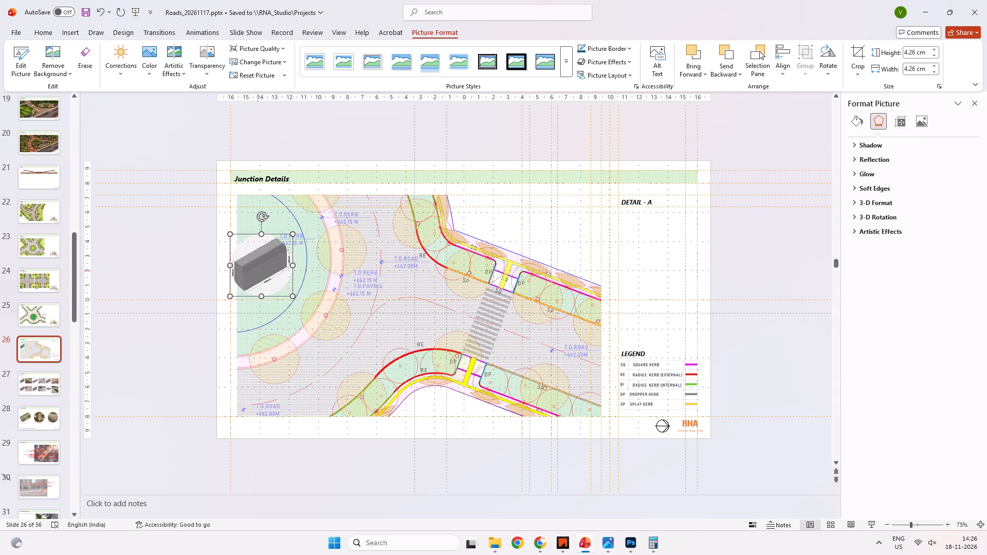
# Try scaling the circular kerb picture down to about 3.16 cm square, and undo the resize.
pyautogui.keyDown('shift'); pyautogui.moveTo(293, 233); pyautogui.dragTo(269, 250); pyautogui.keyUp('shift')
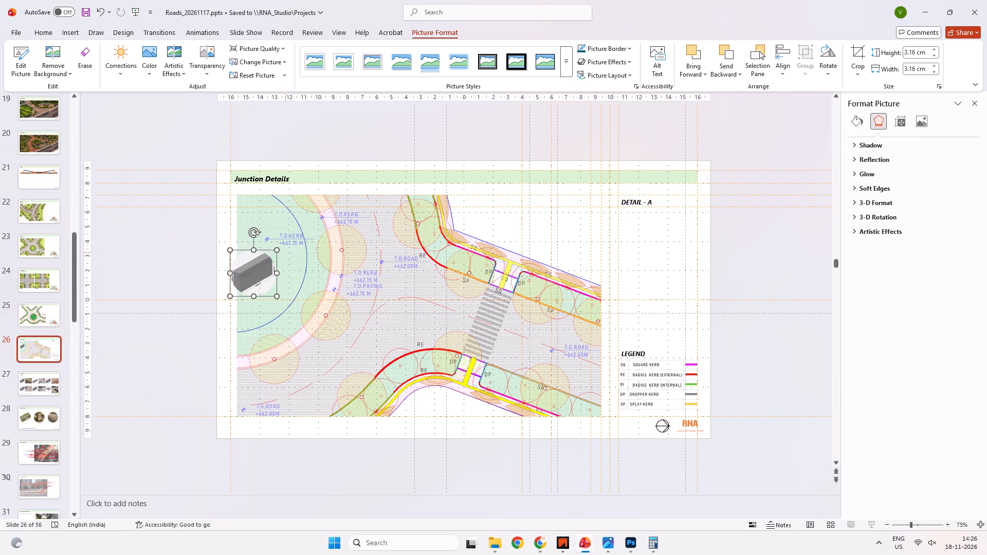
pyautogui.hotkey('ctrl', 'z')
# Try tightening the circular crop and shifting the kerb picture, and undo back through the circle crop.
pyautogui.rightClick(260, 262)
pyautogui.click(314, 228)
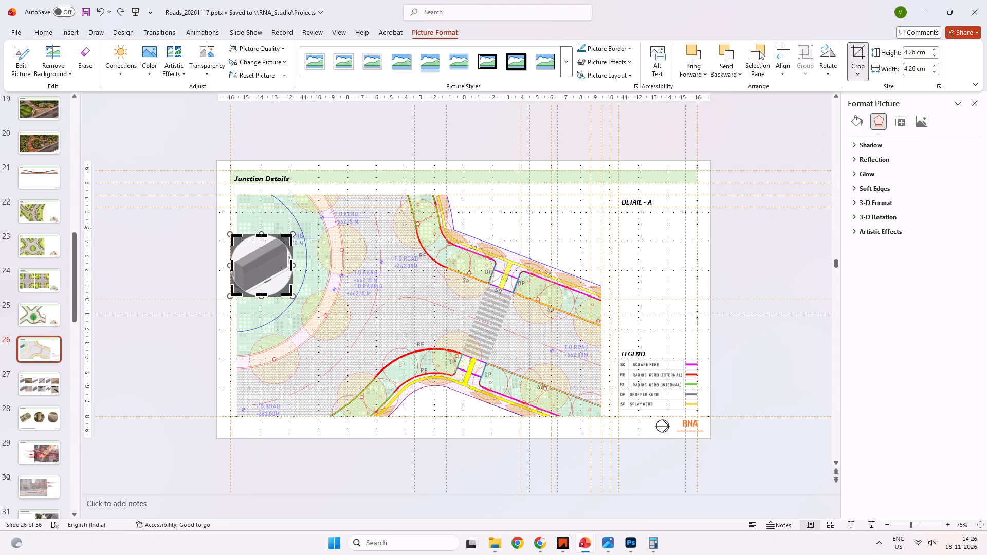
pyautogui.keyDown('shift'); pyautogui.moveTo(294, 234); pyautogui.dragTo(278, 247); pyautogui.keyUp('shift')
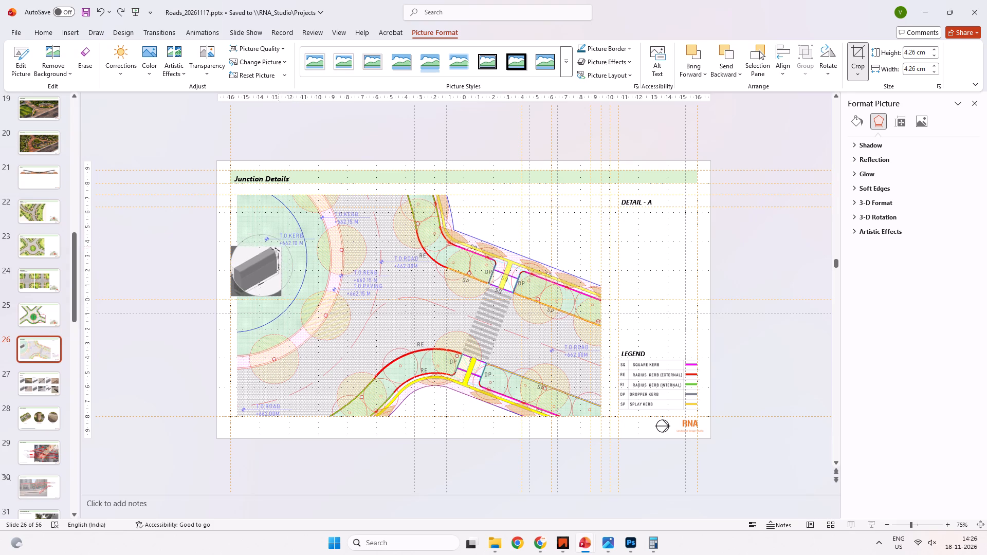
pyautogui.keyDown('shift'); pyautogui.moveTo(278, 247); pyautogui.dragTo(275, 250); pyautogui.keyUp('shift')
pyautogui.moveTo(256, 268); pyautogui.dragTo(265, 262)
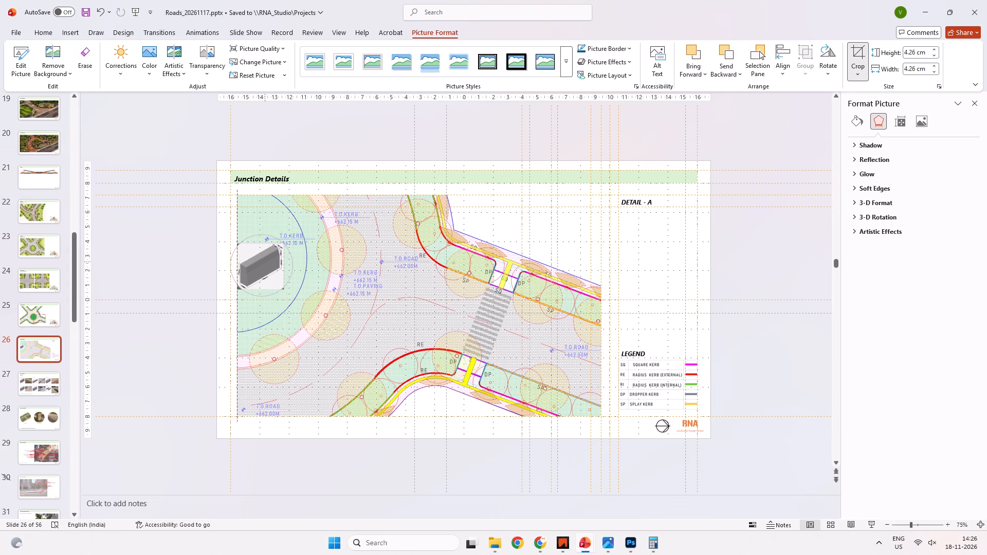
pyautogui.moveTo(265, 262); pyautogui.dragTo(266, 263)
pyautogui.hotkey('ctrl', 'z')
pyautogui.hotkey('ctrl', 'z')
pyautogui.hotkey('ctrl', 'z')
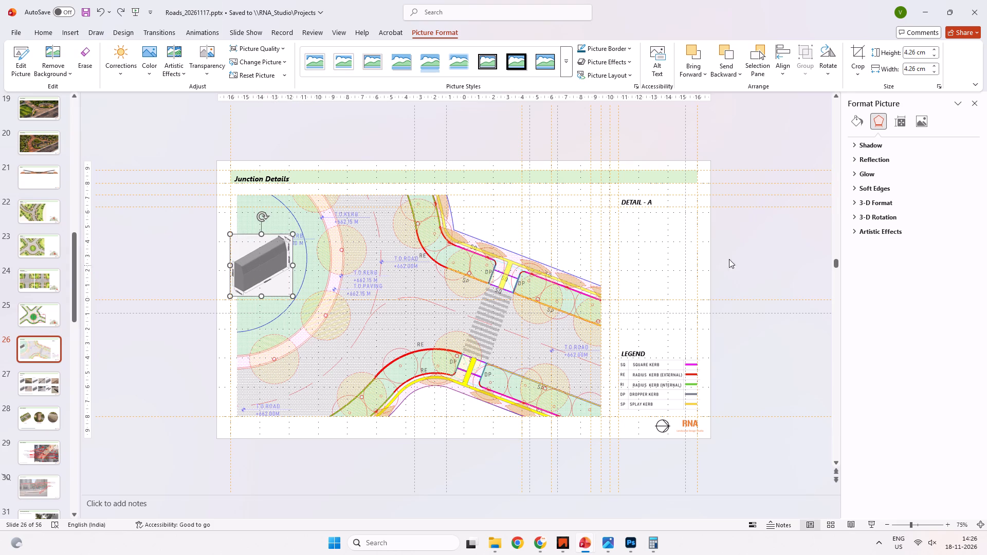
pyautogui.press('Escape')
# Move the kerb picture above the upper end of the pedestrian crossing on the Detail A plan.
pyautogui.click(286, 280)
pyautogui.click(261, 279)
pyautogui.moveTo(264, 276); pyautogui.dragTo(535, 245)
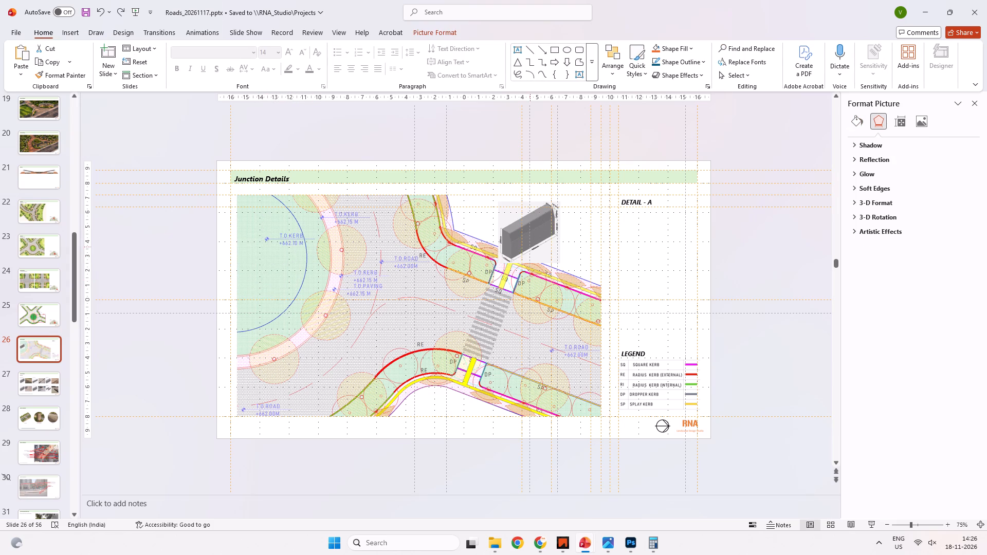
pyautogui.moveTo(535, 245); pyautogui.dragTo(535, 247)
pyautogui.keyDown('ctrl'); pyautogui.scroll(3, 528, 264); pyautogui.keyUp('ctrl')
pyautogui.keyDown('ctrl'); pyautogui.scroll(-1, 527, 263); pyautogui.keyUp('ctrl')
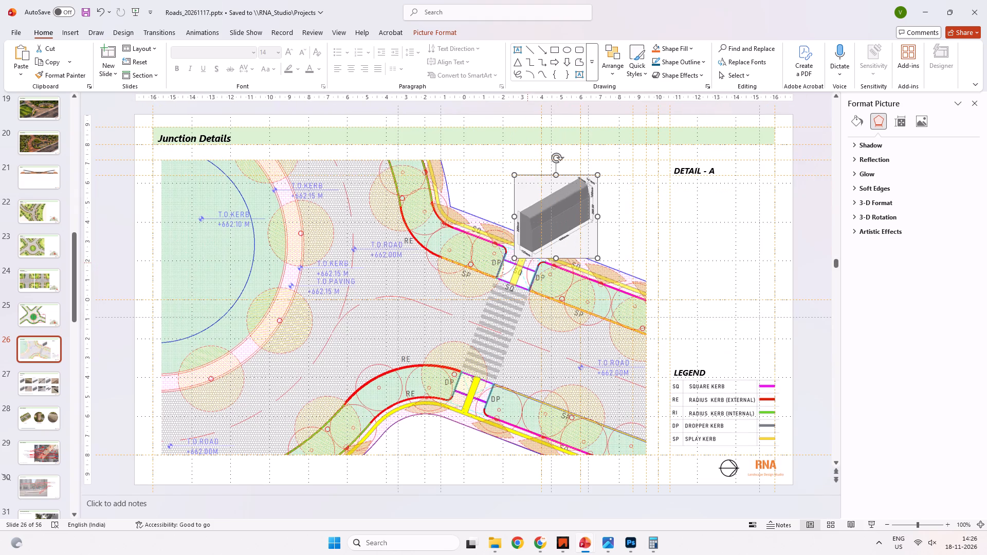
# Undo the latest placement edits so the kerb picture is removed from the Detail A junction plan.
pyautogui.hotkey('alt', 'Tab')
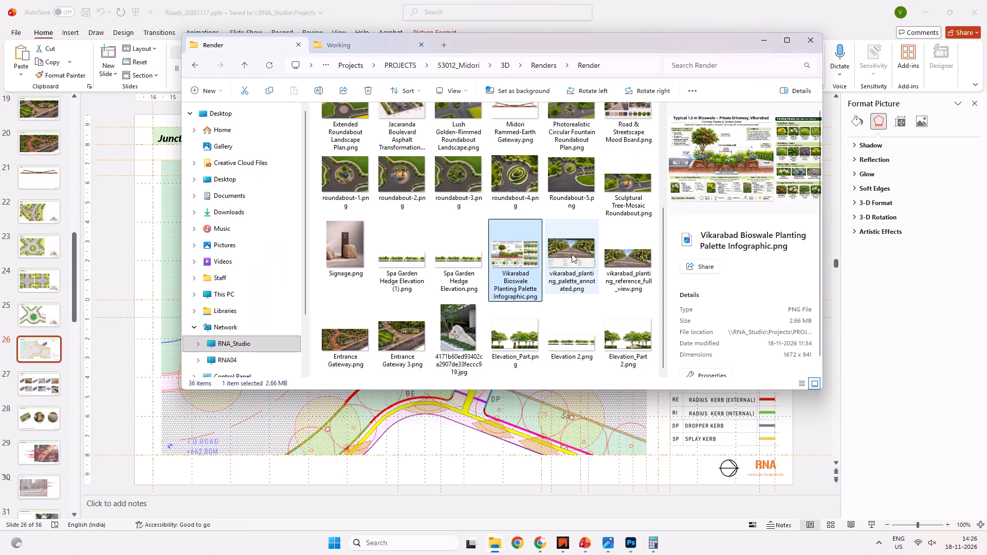
pyautogui.hotkey('alt', 'Tab')
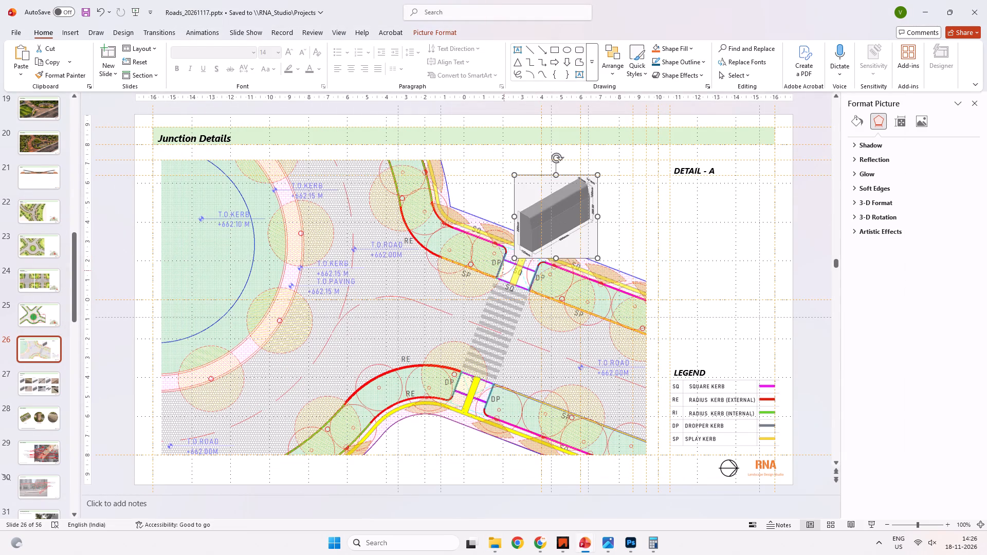
pyautogui.hotkey('ctrl', 'z')
pyautogui.hotkey('ctrl', 'z')
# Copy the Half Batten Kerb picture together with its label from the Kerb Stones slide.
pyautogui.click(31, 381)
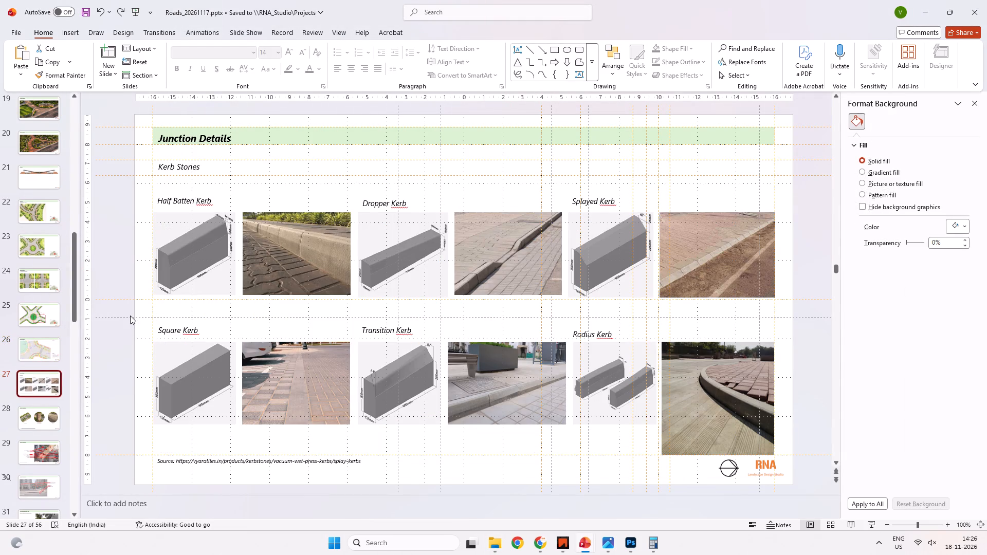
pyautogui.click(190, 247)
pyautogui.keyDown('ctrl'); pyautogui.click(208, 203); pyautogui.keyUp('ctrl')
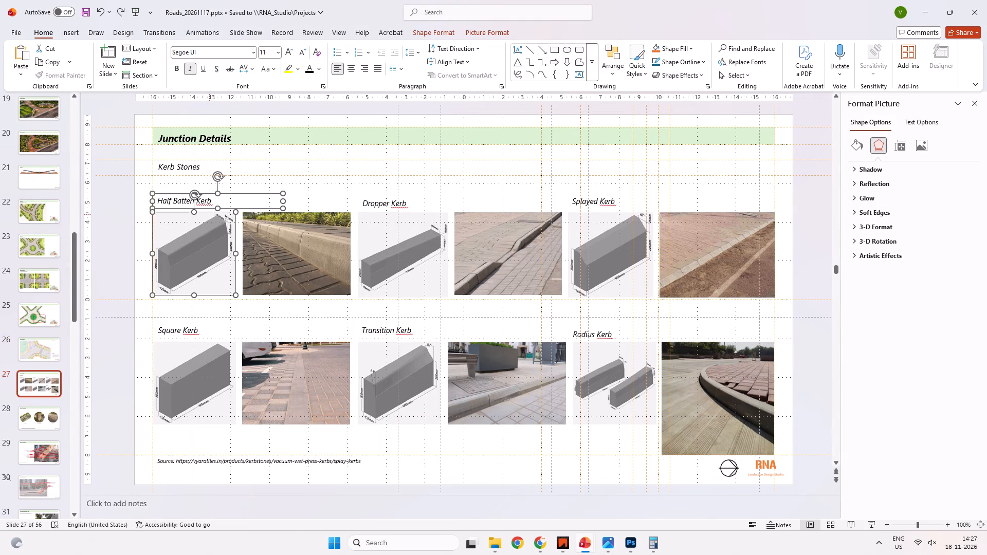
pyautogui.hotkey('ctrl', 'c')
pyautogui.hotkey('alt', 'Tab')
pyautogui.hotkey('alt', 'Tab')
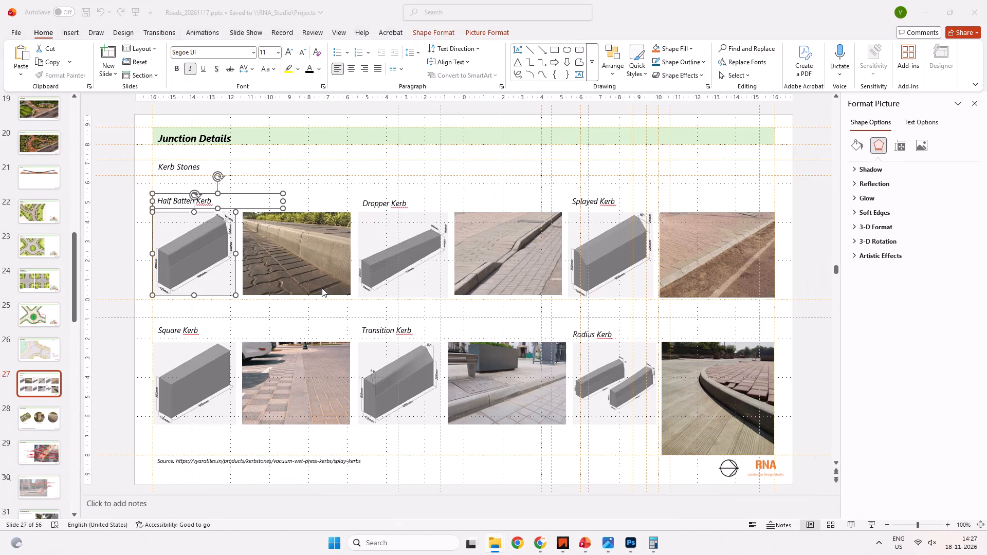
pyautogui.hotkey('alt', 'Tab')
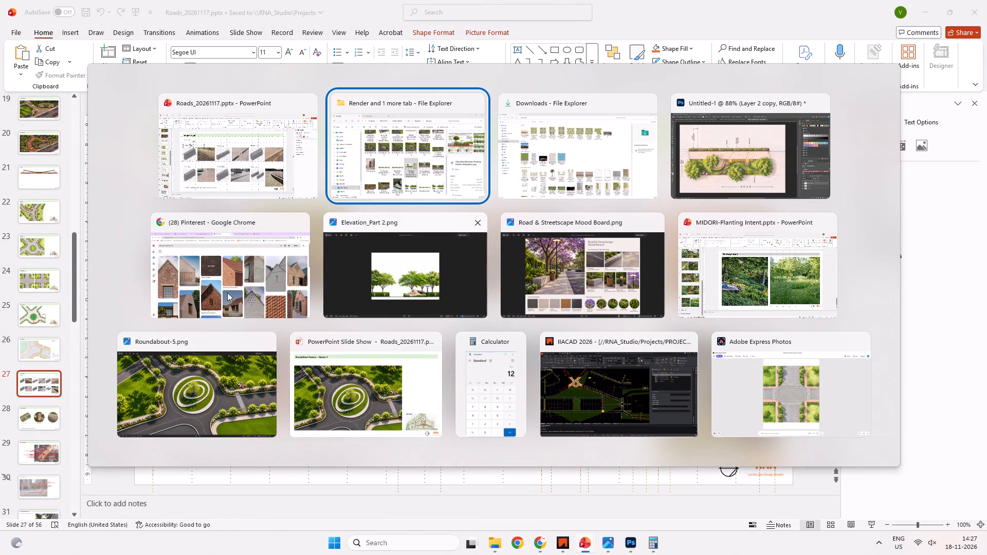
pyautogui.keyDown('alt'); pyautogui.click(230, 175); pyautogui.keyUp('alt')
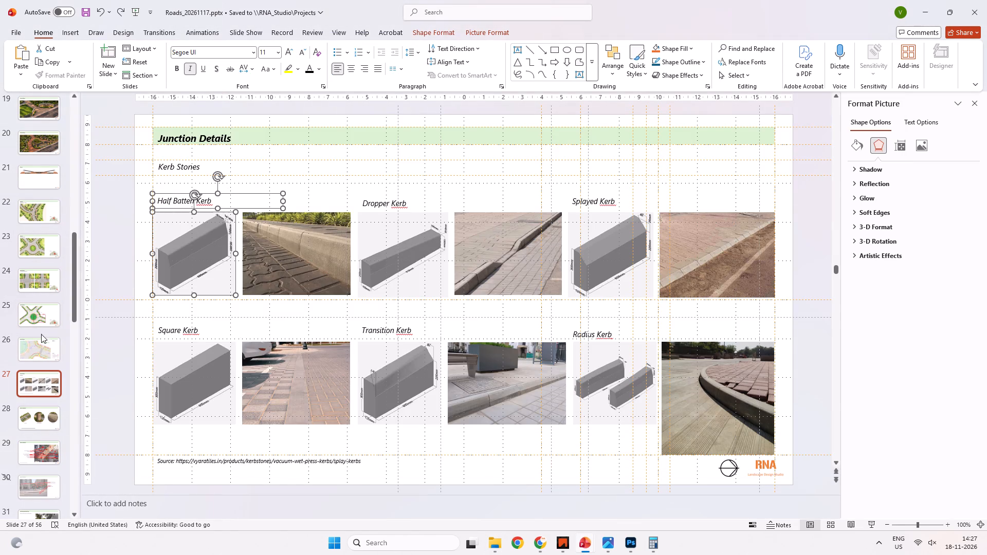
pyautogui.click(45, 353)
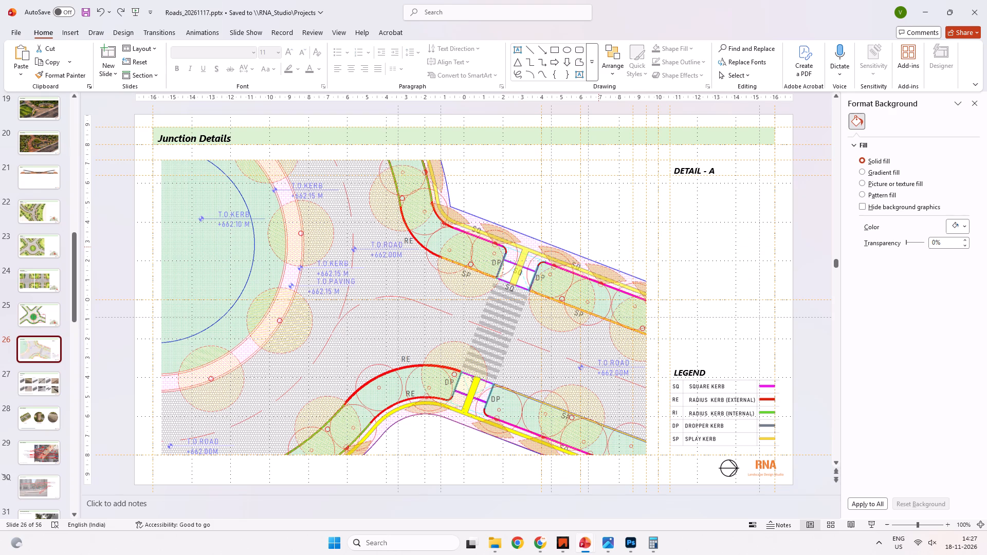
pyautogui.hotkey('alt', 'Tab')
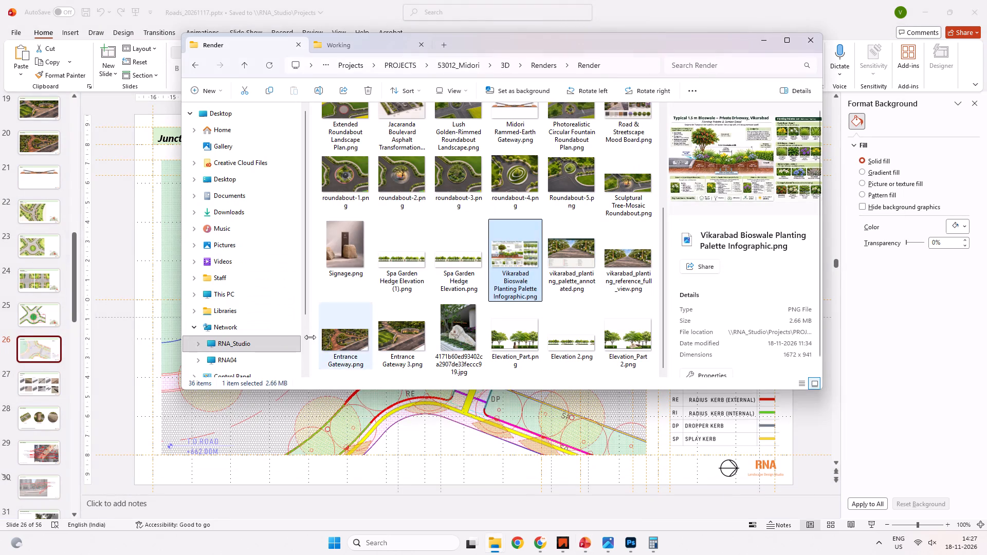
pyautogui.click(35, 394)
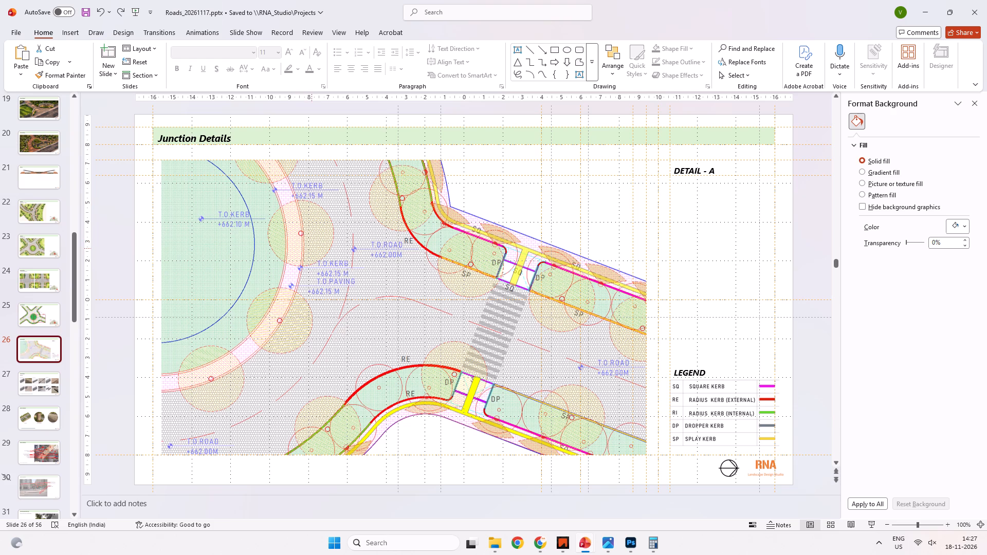
# Examine the kerb, paving and road level labels around the roundabout in the Landscape_Layout paving drawing in IIACAD.
pyautogui.hotkey('alt', 'Tab')
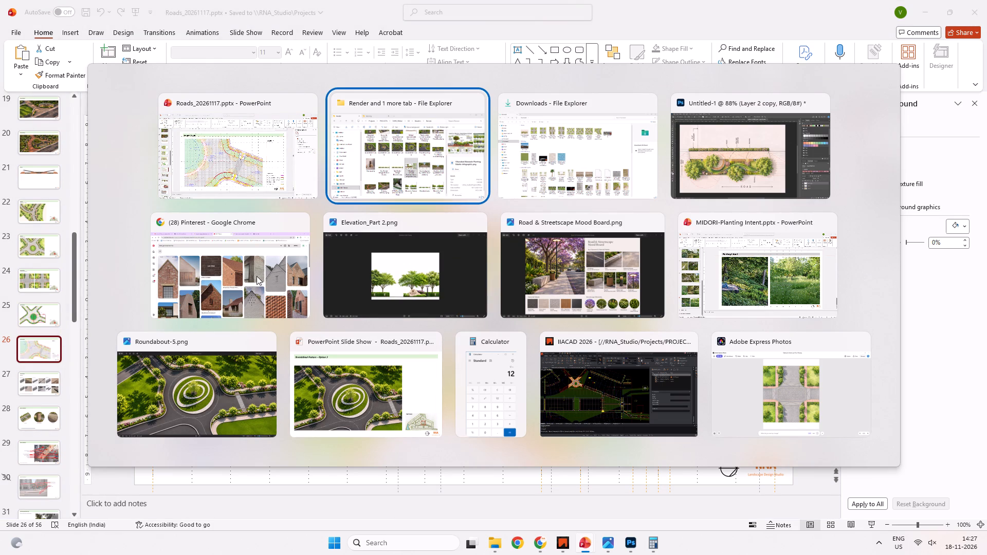
pyautogui.keyDown('alt'); pyautogui.click(598, 397); pyautogui.keyUp('alt')
pyautogui.moveTo(178, 193); pyautogui.dragTo(301, 242, button='middle')
pyautogui.scroll(4, 349, 240)
pyautogui.scroll(1, 283, 235)
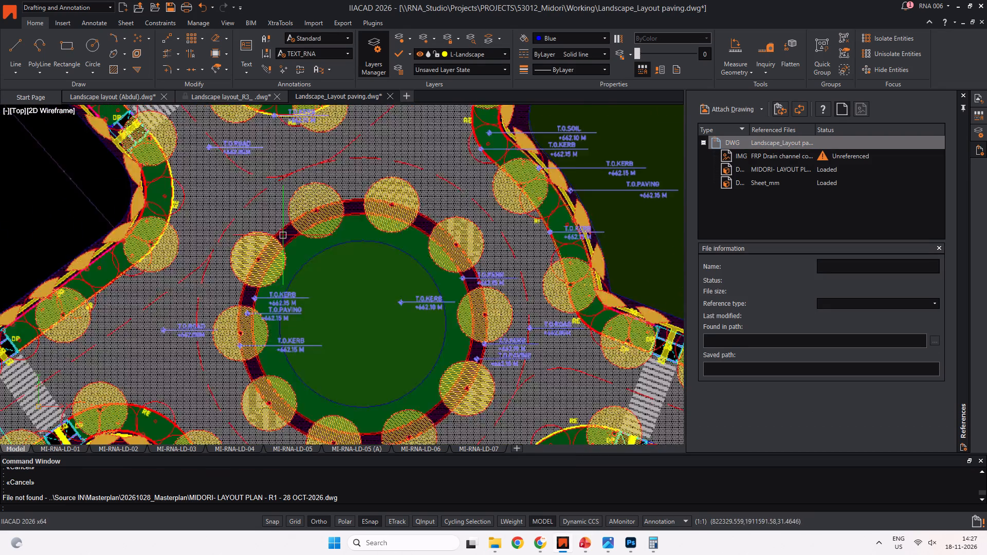
pyautogui.scroll(2, 281, 266)
pyautogui.click(285, 290)
pyautogui.click(285, 290)
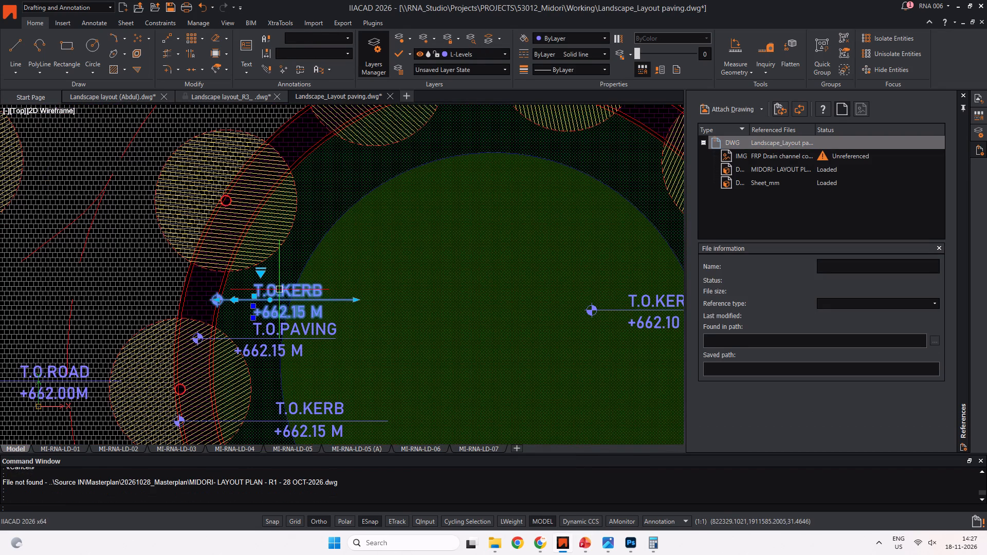
pyautogui.press('Escape')
pyautogui.scroll(-3, 289, 275)
pyautogui.moveTo(330, 239); pyautogui.dragTo(319, 264, button='middle')
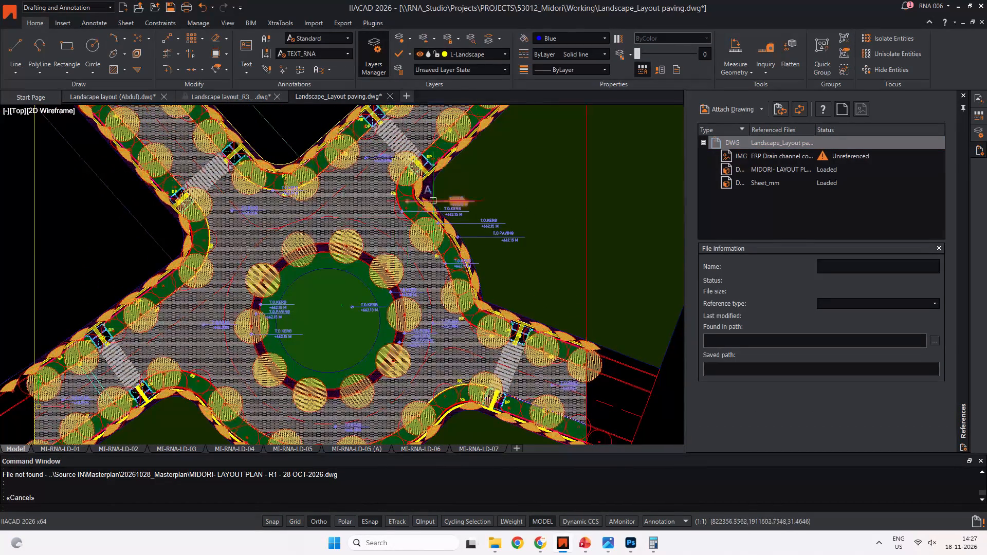
pyautogui.scroll(-1, 420, 232)
pyautogui.moveTo(321, 253); pyautogui.dragTo(356, 238, button='middle')
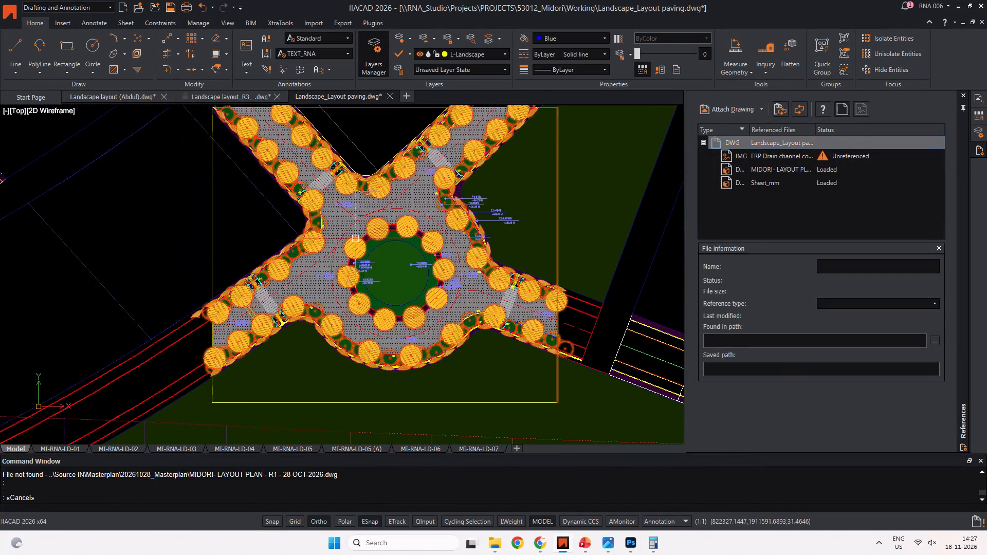
pyautogui.scroll(1, 333, 247)
# Save the Landscape_Layout paving drawing.
pyautogui.hotkey('ctrl', 's')
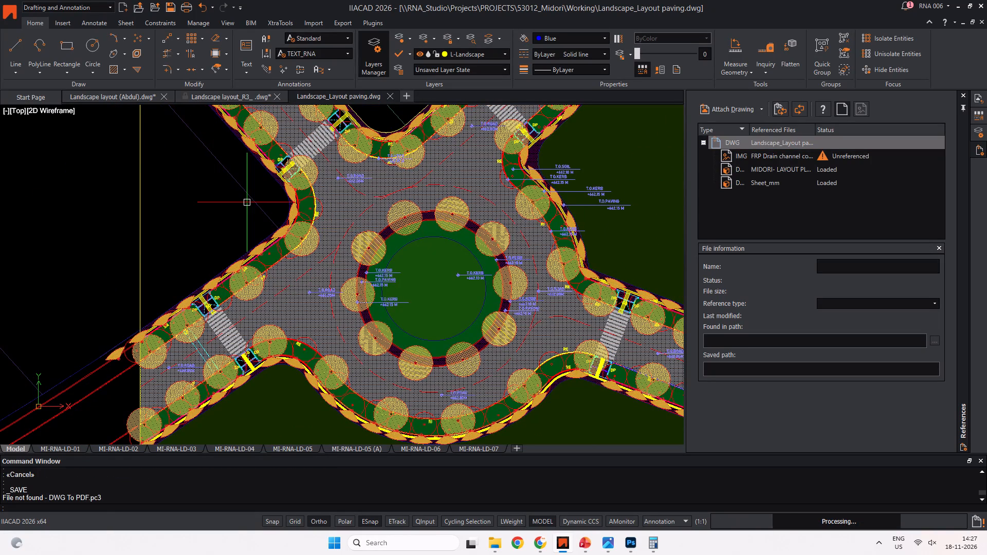
# Compare the kerb types on the Kerb Stones slide with the kerb codes along the junction arms in the IIACAD paving drawing.
pyautogui.hotkey('alt', 'Tab')
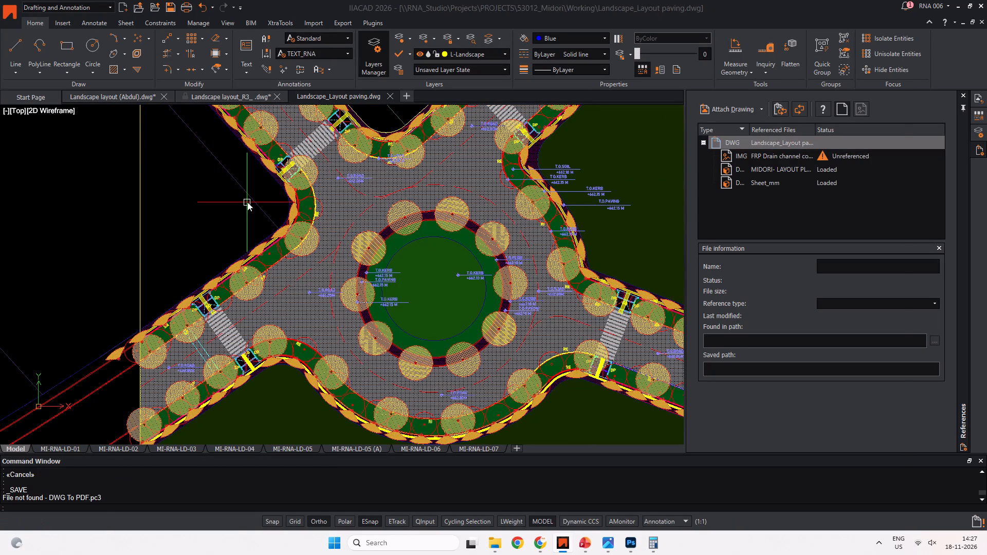
pyautogui.keyDown('ctrl'); pyautogui.scroll(-1, 122, 287); pyautogui.keyUp('ctrl')
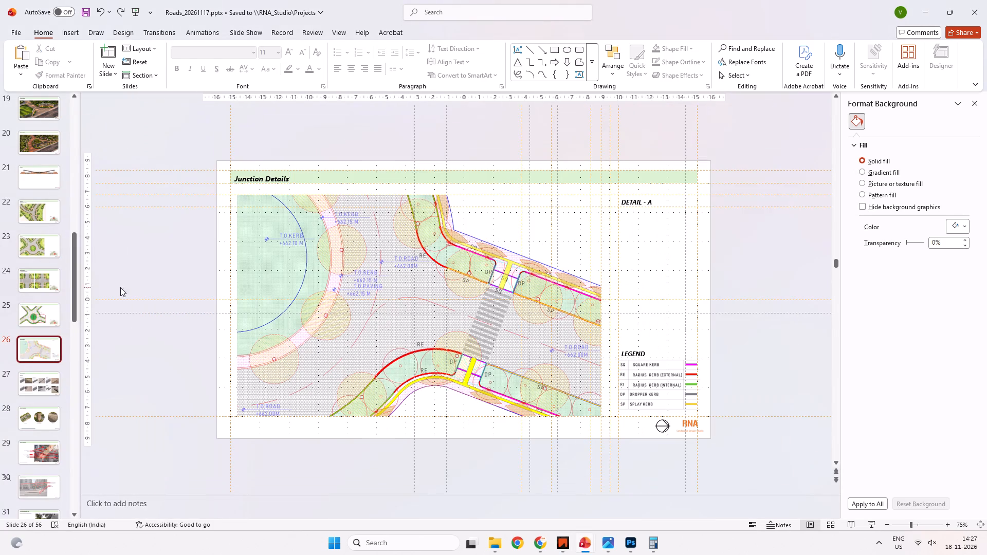
pyautogui.keyDown('ctrl'); pyautogui.scroll(1, 57, 361); pyautogui.keyUp('ctrl')
pyautogui.click(30, 464)
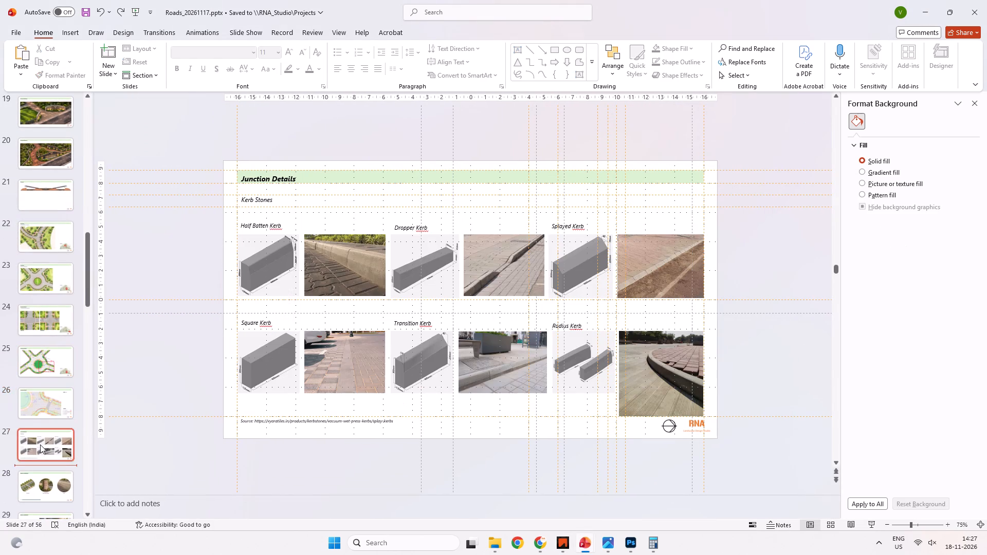
pyautogui.click(41, 444)
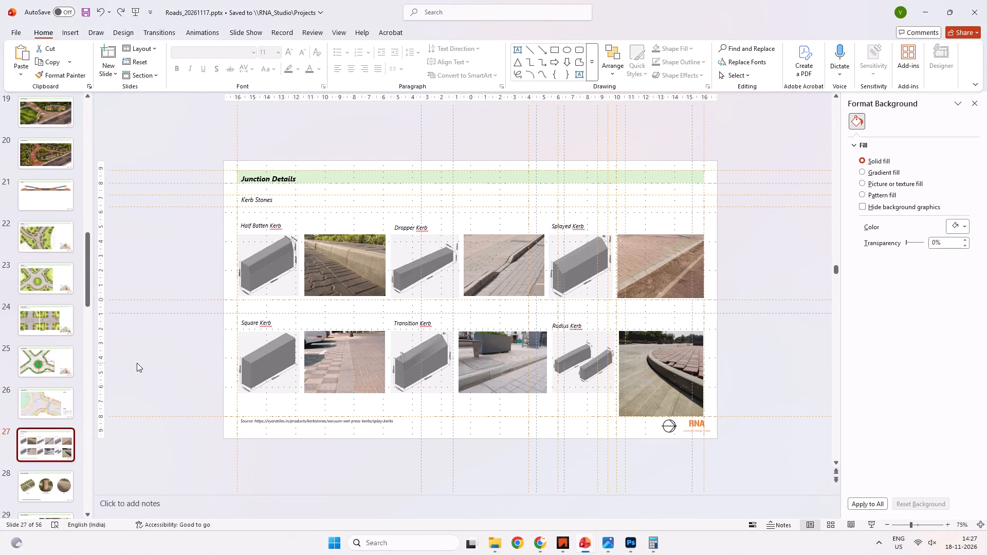
pyautogui.hotkey('alt', 'Tab')
pyautogui.scroll(2, 295, 277)
pyautogui.scroll(3, 254, 229)
pyautogui.scroll(-2, 295, 235)
pyautogui.moveTo(313, 226); pyautogui.dragTo(277, 280, button='middle')
pyautogui.scroll(-1, 258, 305)
pyautogui.moveTo(263, 300); pyautogui.dragTo(333, 235, button='middle')
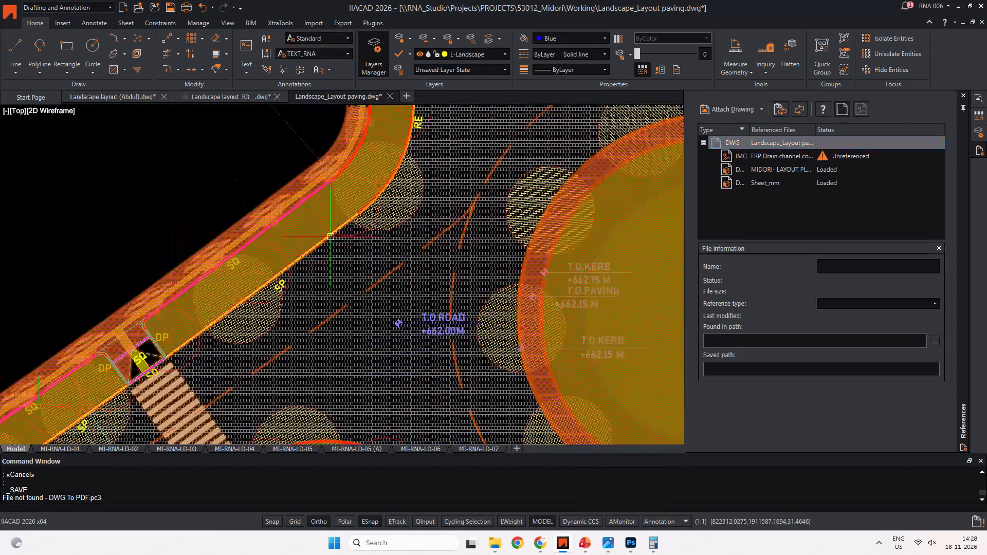
pyautogui.hotkey('alt', 'Tab')
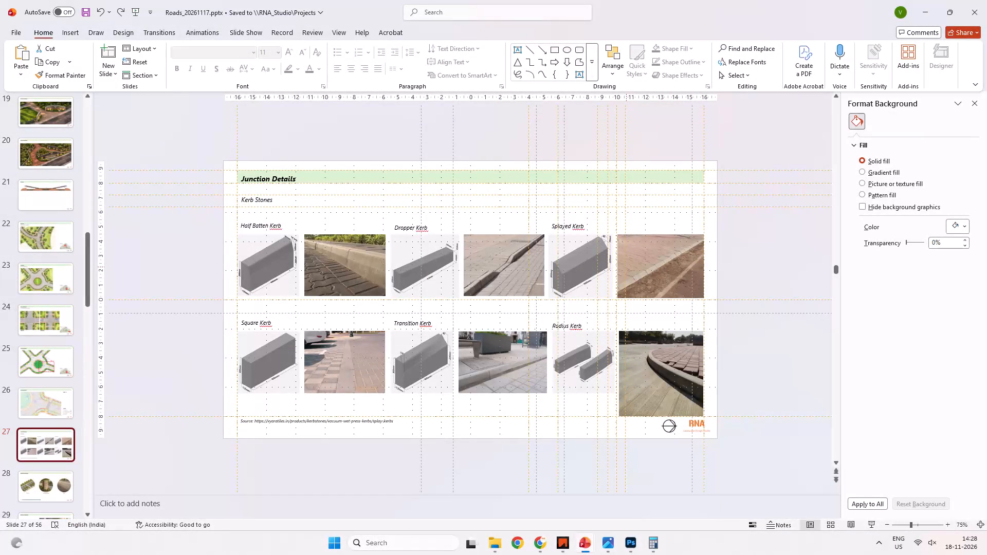
pyautogui.hotkey('alt', 'Tab')
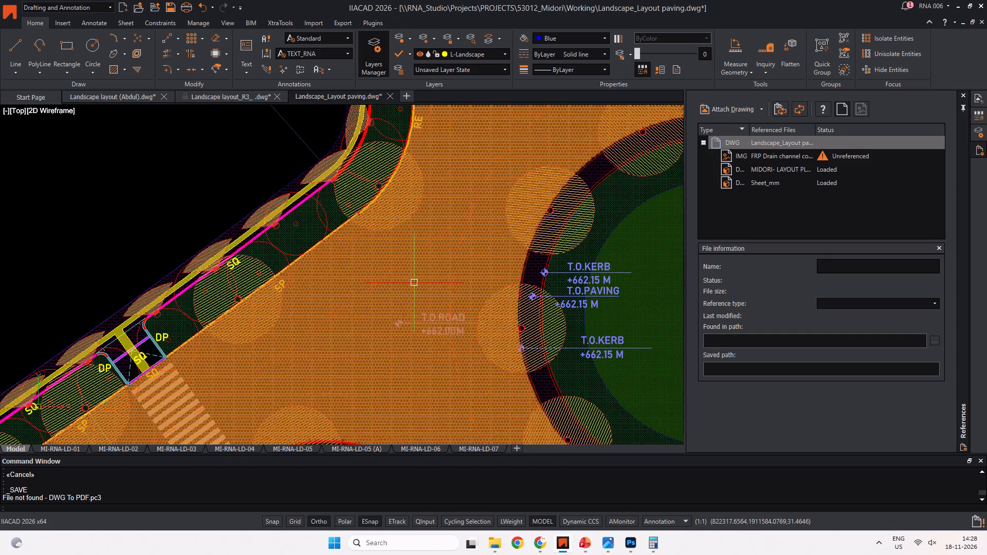
pyautogui.scroll(-1, 177, 239)
pyautogui.moveTo(177, 239); pyautogui.dragTo(220, 200, button='middle')
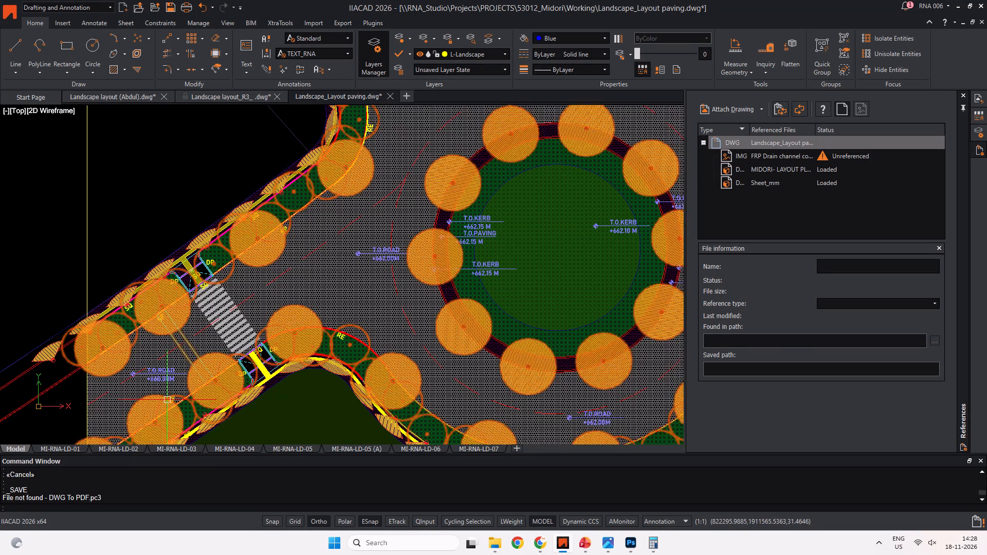
pyautogui.moveTo(168, 400); pyautogui.dragTo(201, 367, button='middle')
pyautogui.scroll(-2, 357, 285)
pyautogui.moveTo(356, 258); pyautogui.dragTo(310, 311, button='middle')
pyautogui.scroll(1, 404, 220)
pyautogui.moveTo(415, 209); pyautogui.dragTo(416, 253, button='middle')
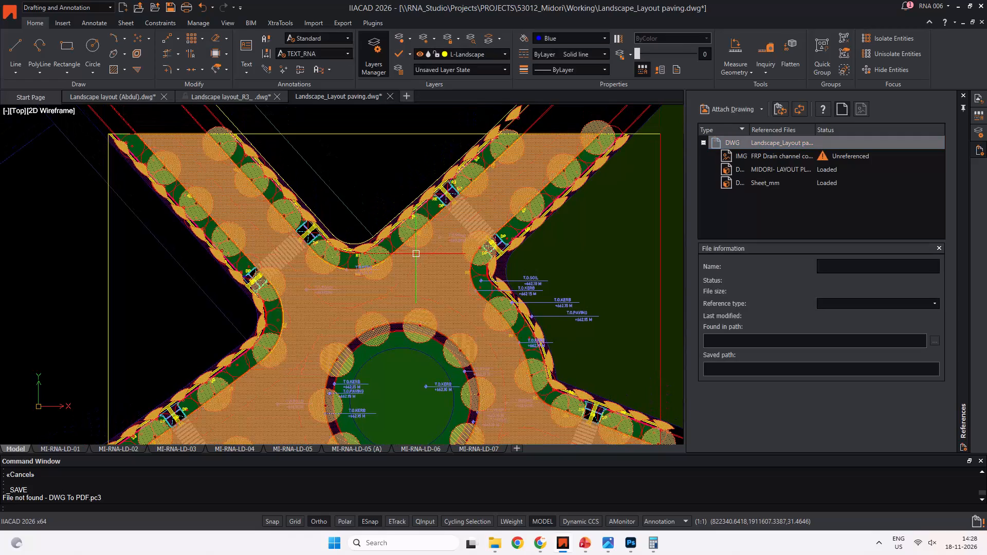
# Return to the Detail A junction slide in PowerPoint and save the presentation.
pyautogui.hotkey('alt', 'Tab')
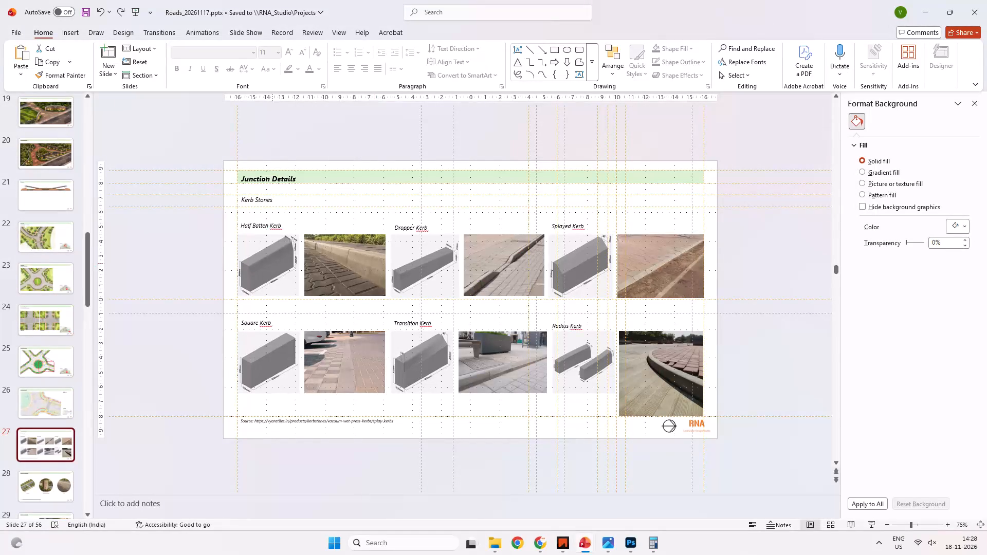
pyautogui.click(216, 248)
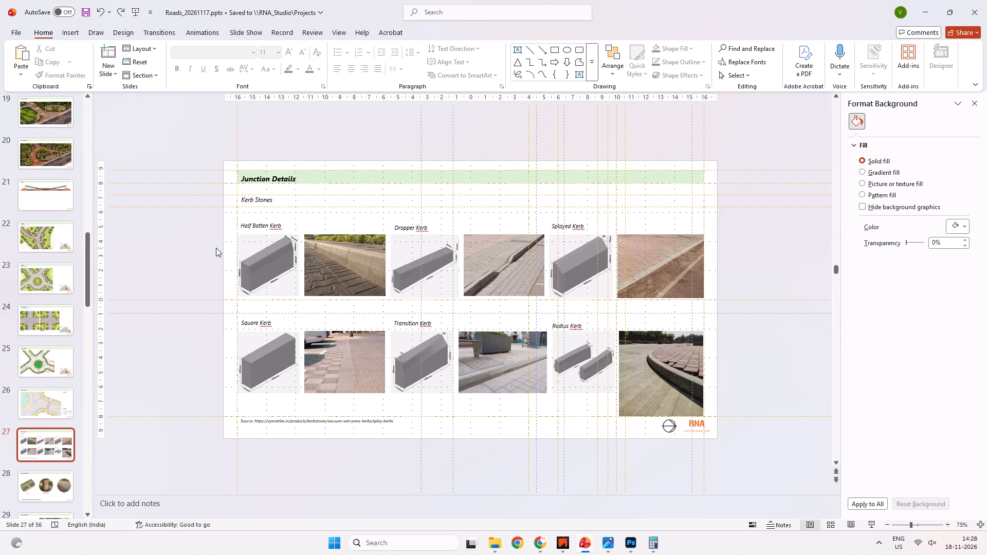
pyautogui.click(67, 410)
pyautogui.hotkey('ctrl', 's')
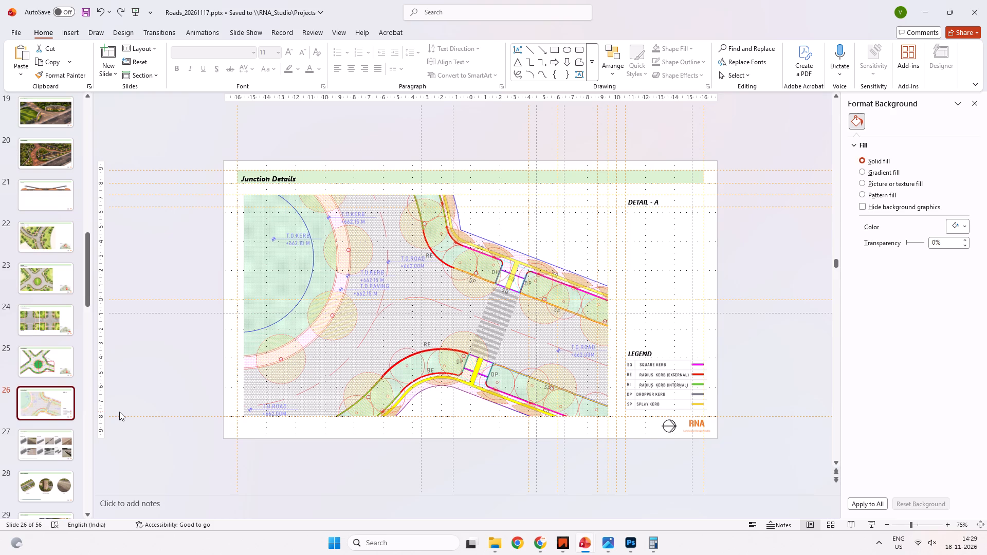
# Close the Midori paving drawing and both Casagrand Bhogaram landscape layout drawings in IIACAD without saving changes.
pyautogui.hotkey('alt', 'Tab')
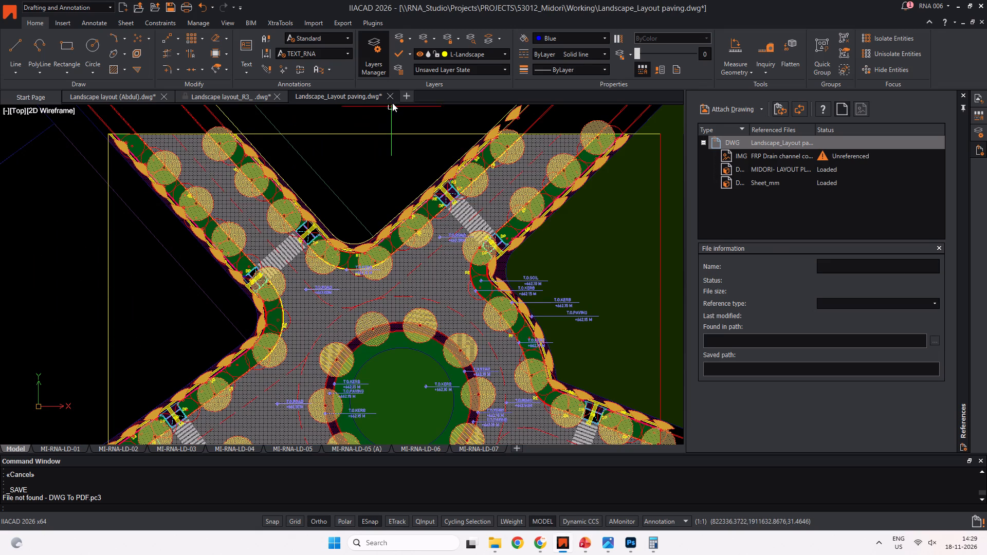
pyautogui.click(390, 99)
pyautogui.click(504, 293)
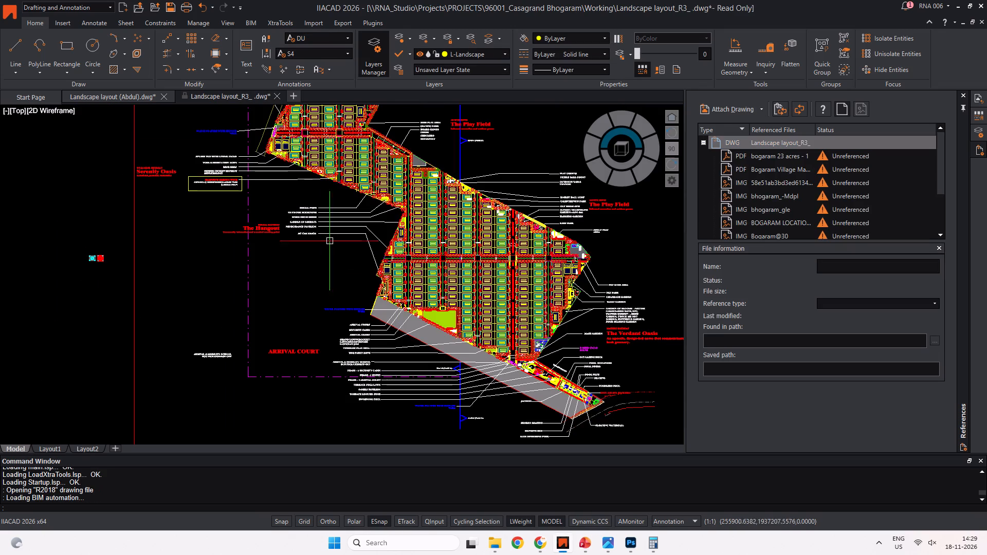
pyautogui.click(274, 95)
pyautogui.click(498, 288)
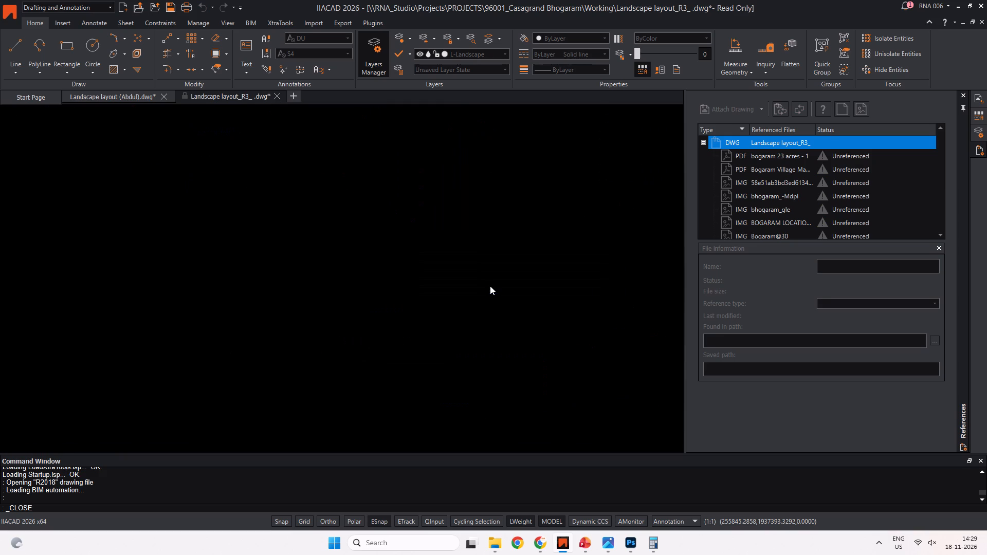
pyautogui.click(166, 96)
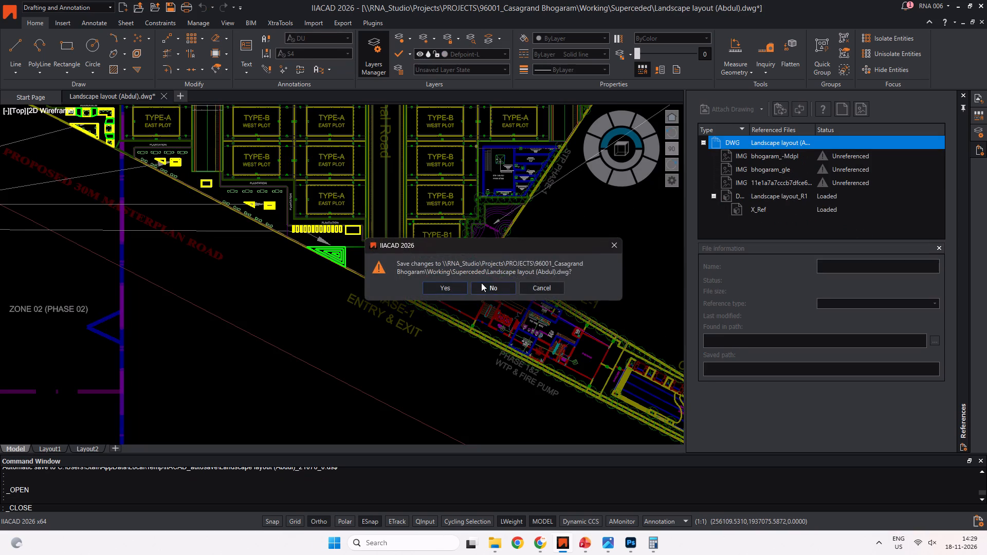
pyautogui.click(483, 283)
# Switch to PowerPoint and delete the junction plan picture from the Detail A slide.
pyautogui.hotkey('alt', 'Tab')
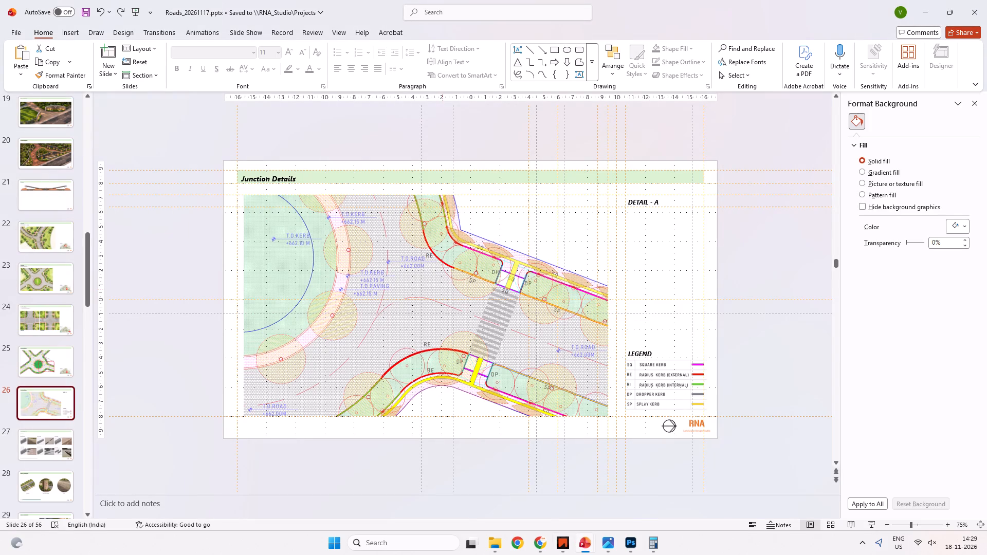
pyautogui.click(188, 261)
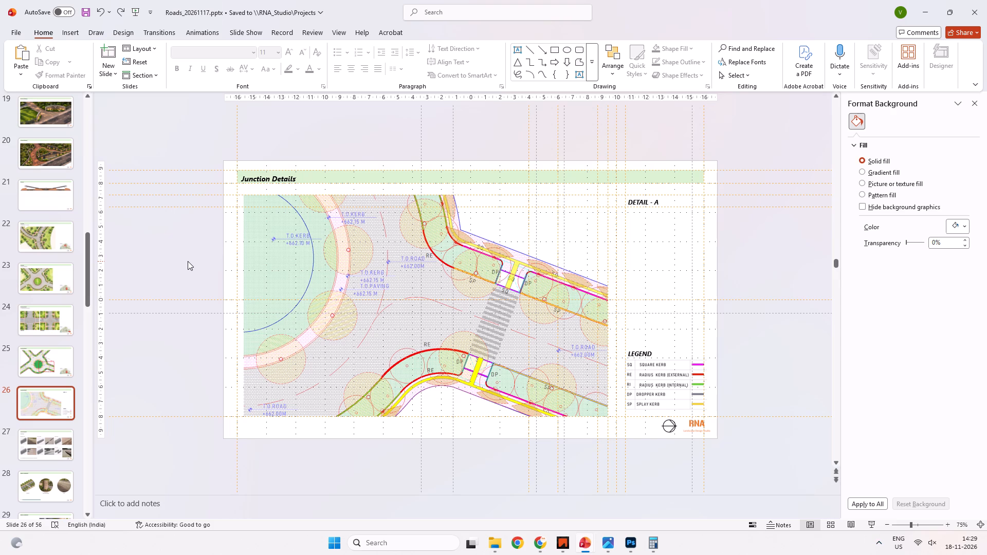
pyautogui.click(291, 272)
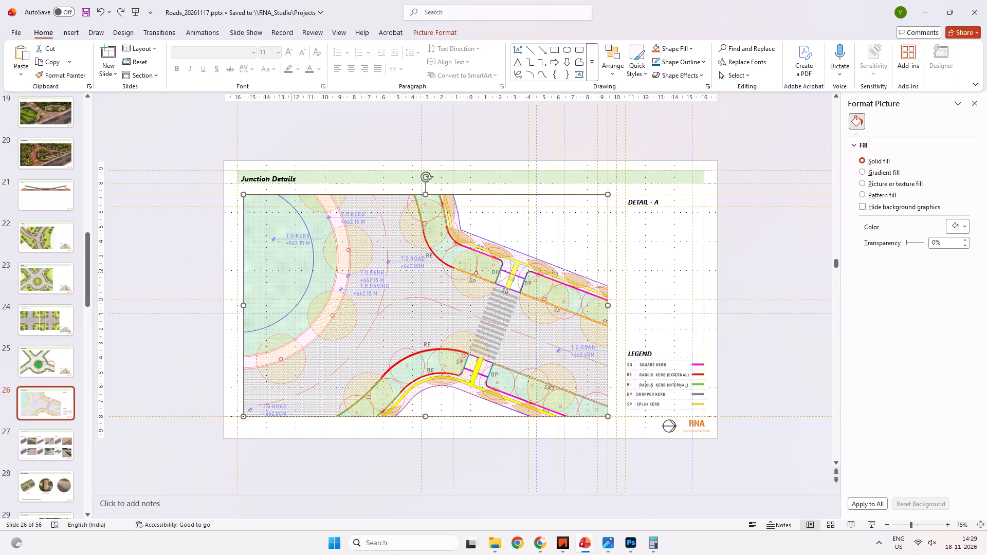
pyautogui.press('Delete')
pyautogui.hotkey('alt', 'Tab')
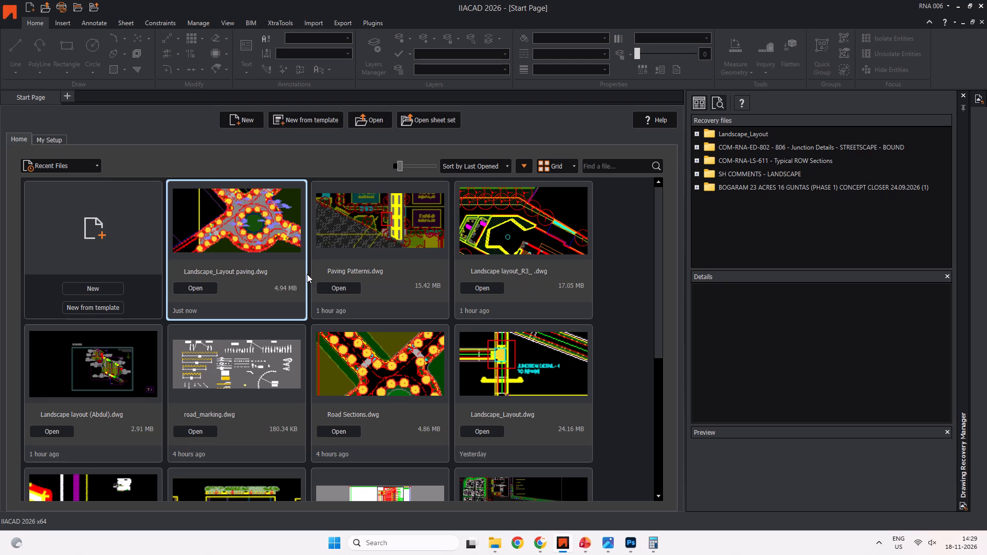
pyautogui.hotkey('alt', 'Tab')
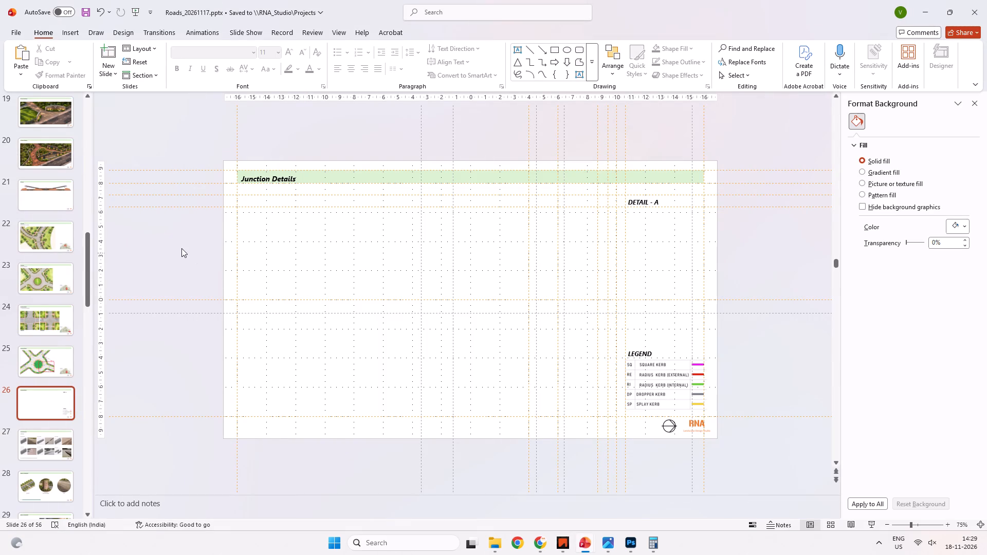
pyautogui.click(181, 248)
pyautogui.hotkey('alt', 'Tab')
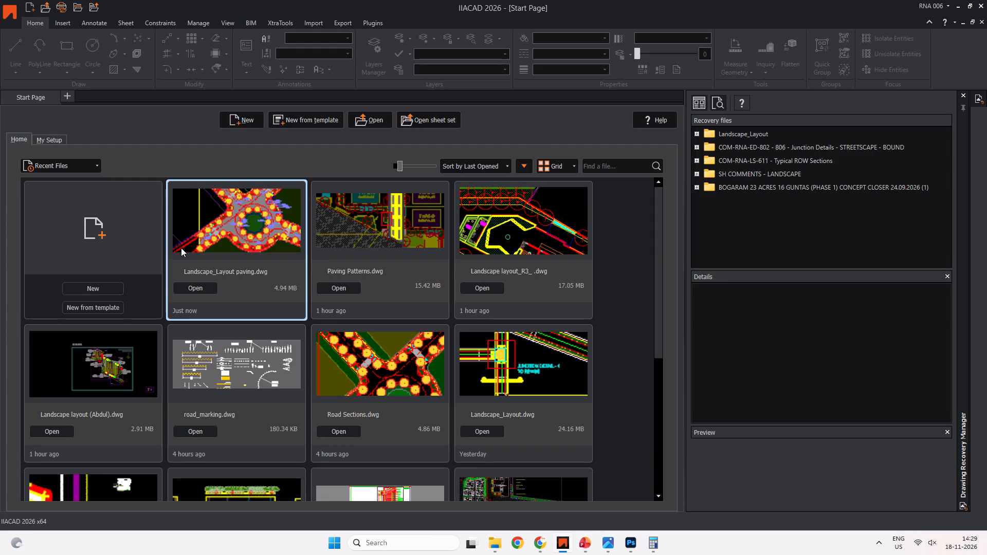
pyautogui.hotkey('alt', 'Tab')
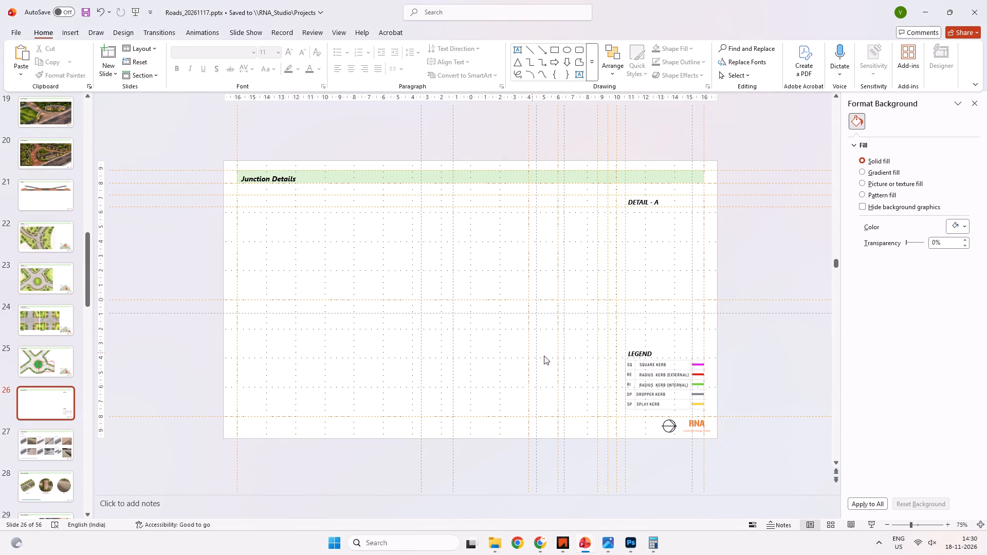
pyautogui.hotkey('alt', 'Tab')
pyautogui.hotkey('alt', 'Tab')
# Delete the kerb legend picture under the LEGEND heading on the Detail A slide.
pyautogui.click(693, 374)
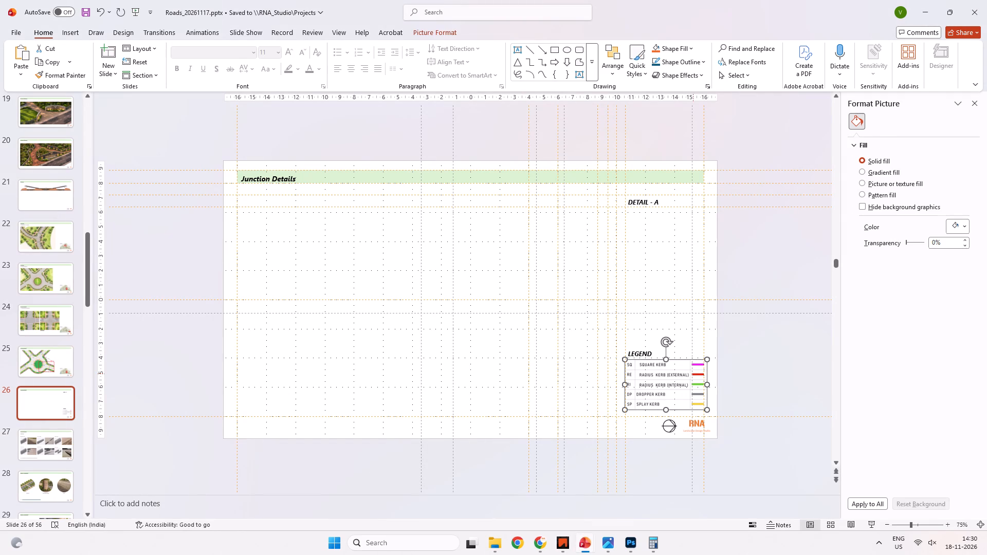
pyautogui.press('Delete')
pyautogui.click(575, 286)
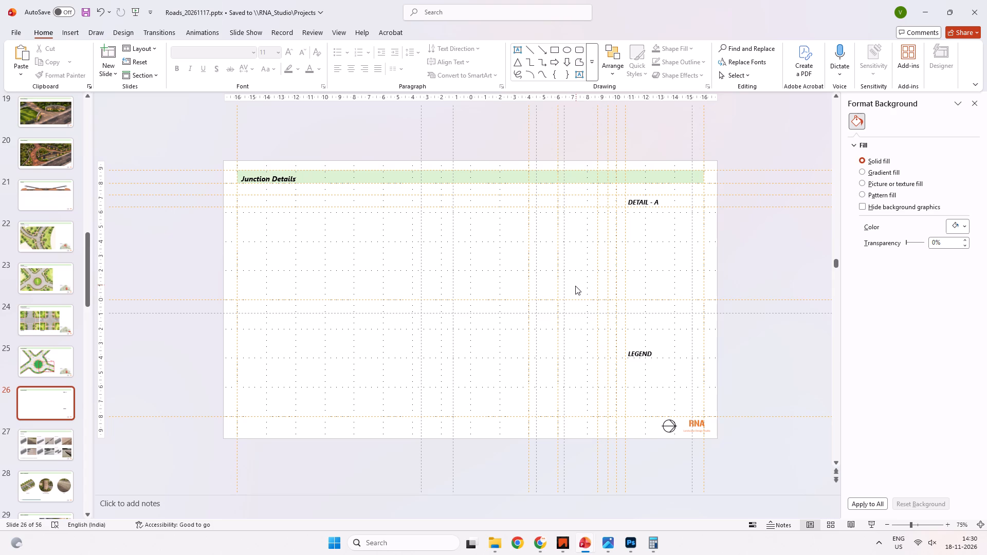
# Switch to IIACAD and reopen the Landscape_Layout paving drawing as read-only, leaving its missing references unresolved.
pyautogui.hotkey('alt', 'Tab')
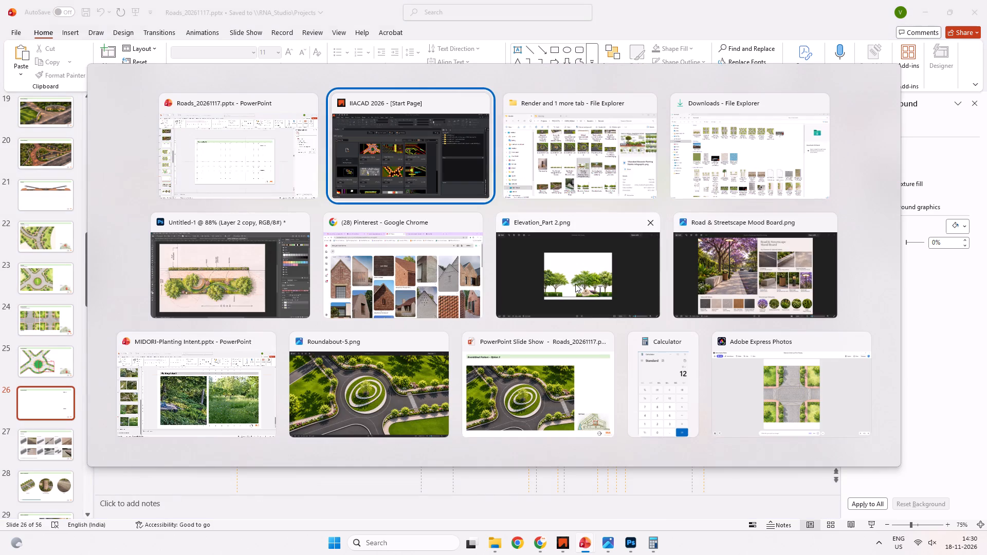
pyautogui.click(188, 291)
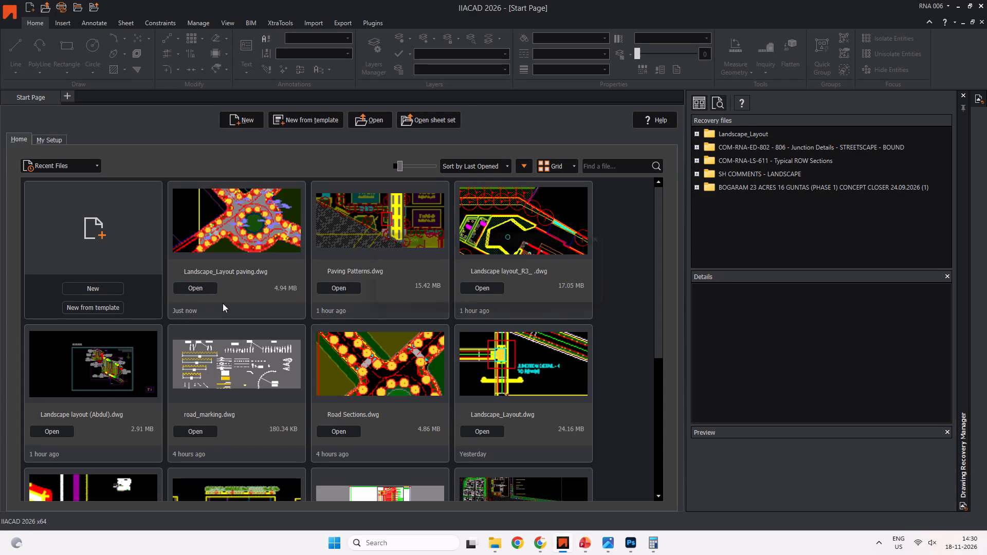
pyautogui.click(467, 295)
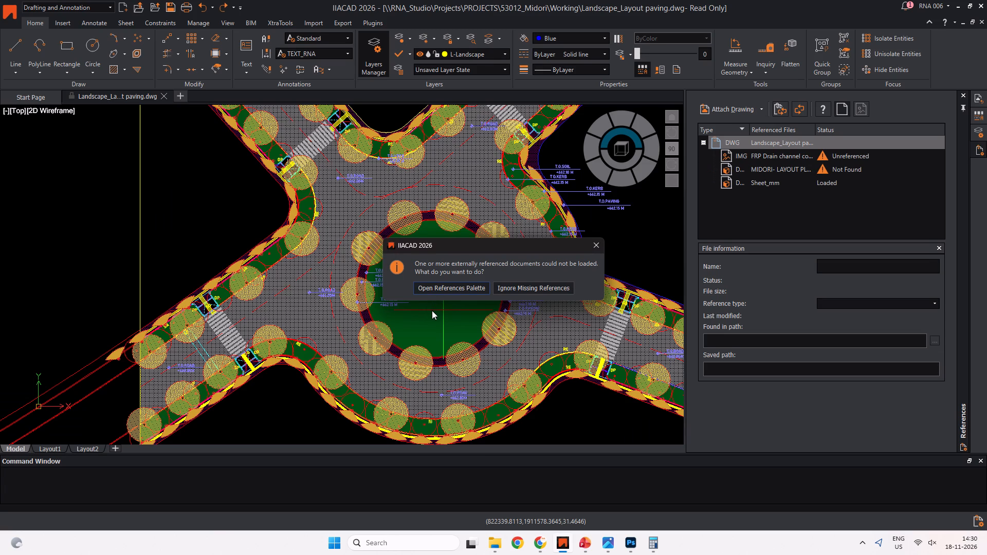
pyautogui.click(601, 239)
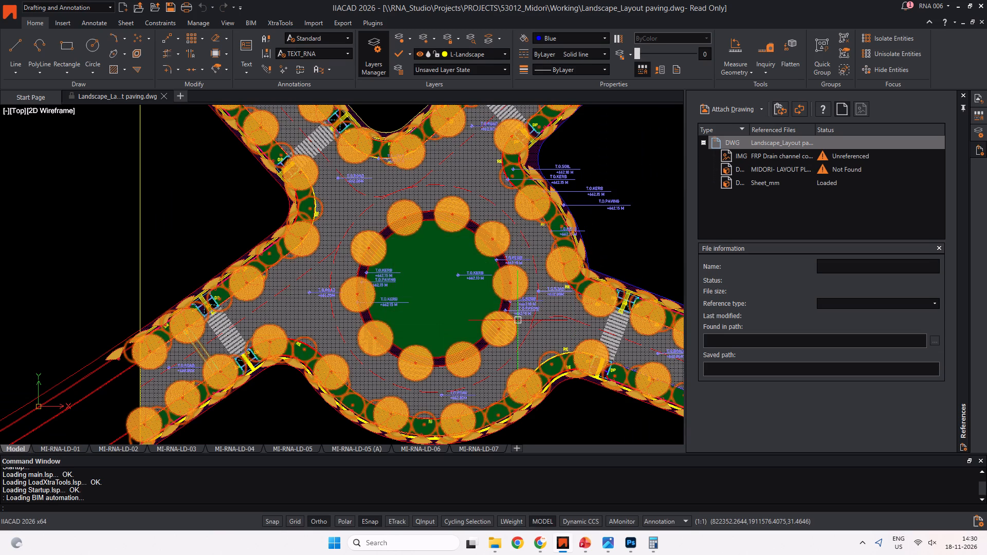
pyautogui.press('Escape')
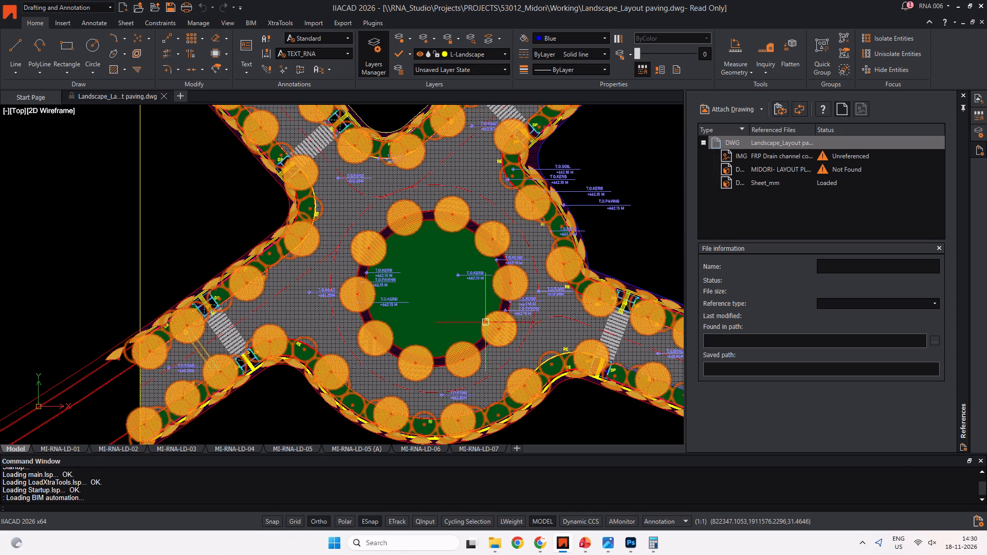
# Return to the roads presentation in PowerPoint and open the Kerb Stones slide.
pyautogui.hotkey('alt', 'Tab')
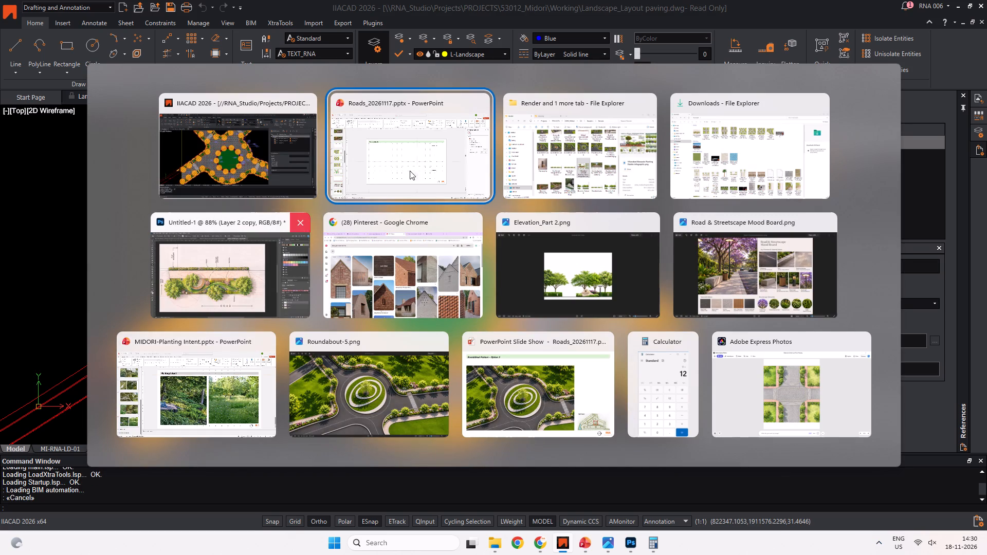
pyautogui.keyDown('alt'); pyautogui.click(418, 144); pyautogui.keyUp('alt')
pyautogui.click(62, 447)
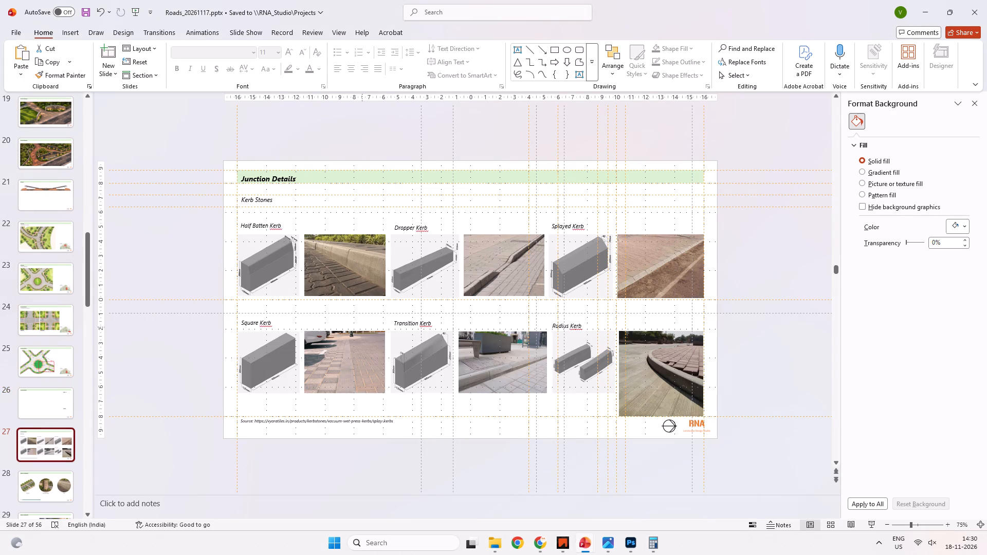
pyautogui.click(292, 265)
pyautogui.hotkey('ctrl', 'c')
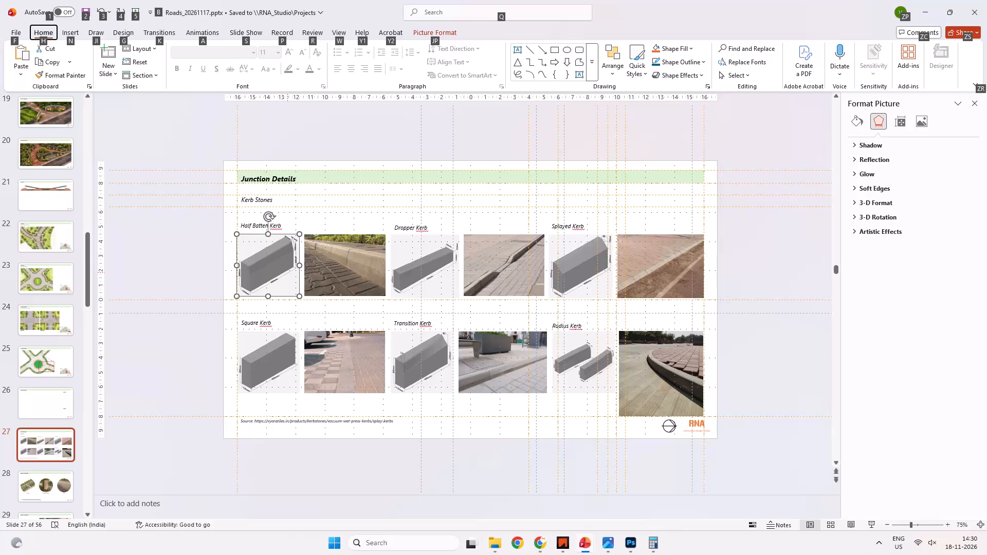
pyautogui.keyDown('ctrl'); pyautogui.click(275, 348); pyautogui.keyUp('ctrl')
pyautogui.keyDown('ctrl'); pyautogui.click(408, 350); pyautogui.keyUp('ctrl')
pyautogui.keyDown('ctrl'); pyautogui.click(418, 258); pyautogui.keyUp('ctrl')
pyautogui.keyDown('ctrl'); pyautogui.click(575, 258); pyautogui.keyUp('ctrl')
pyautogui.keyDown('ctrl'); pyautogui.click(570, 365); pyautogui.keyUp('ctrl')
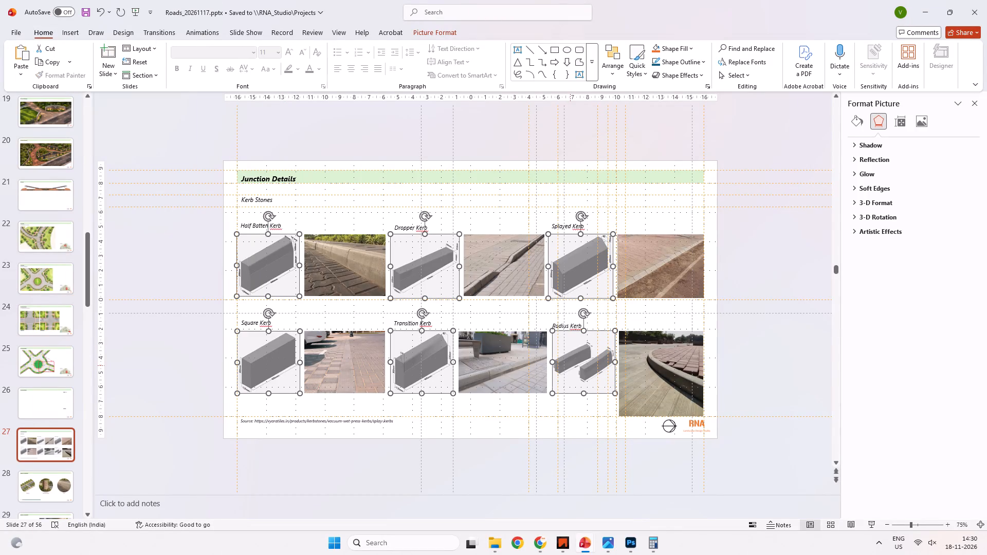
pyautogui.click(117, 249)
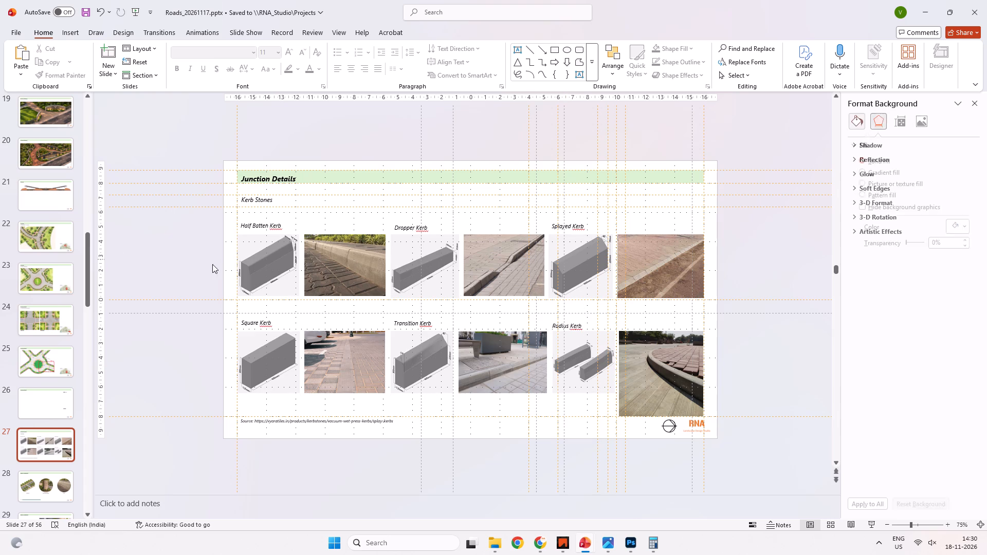
# Copy the Half Batten Kerb block illustration from the Kerb Stones slide and switch to Photoshop.
pyautogui.click(258, 258)
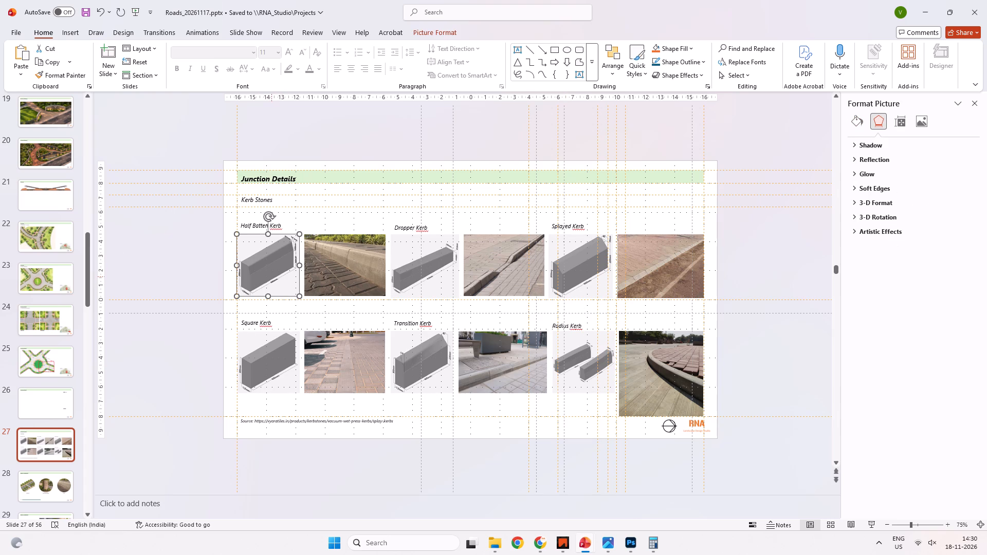
pyautogui.rightClick(271, 276)
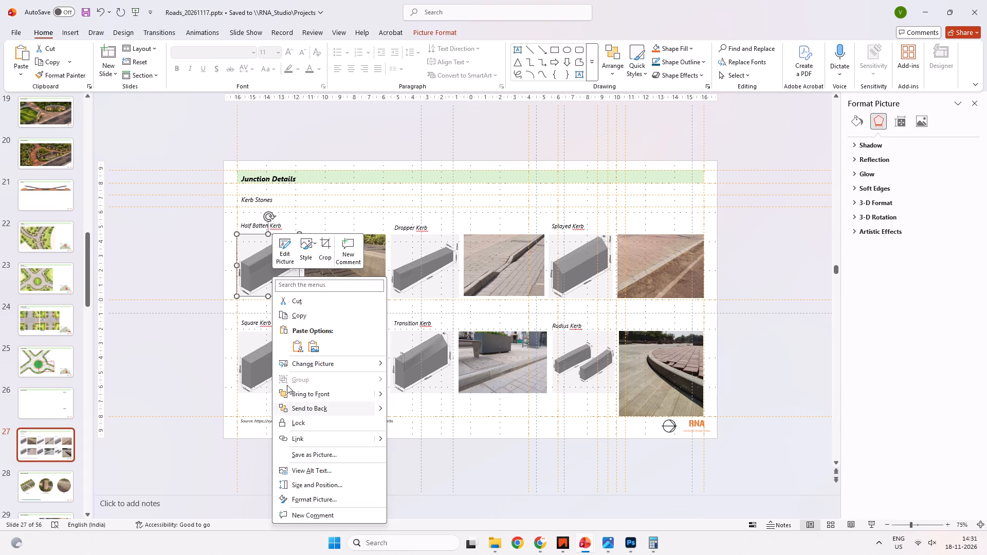
pyautogui.hotkey('ctrl', 'c')
pyautogui.hotkey('alt', 'Tab')
pyautogui.hotkey('alt', 'Tab')
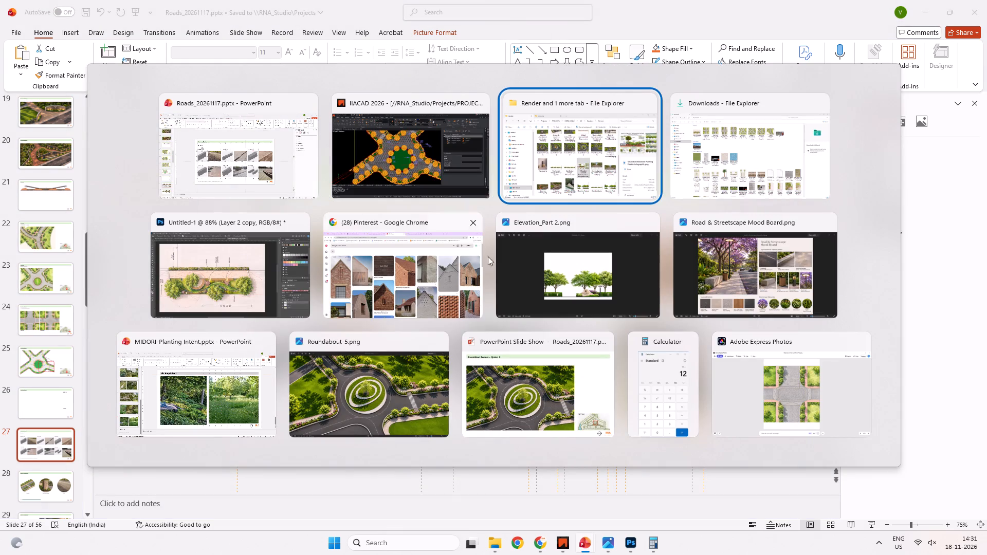
pyautogui.keyDown('alt'); pyautogui.click(251, 236); pyautogui.keyUp('alt')
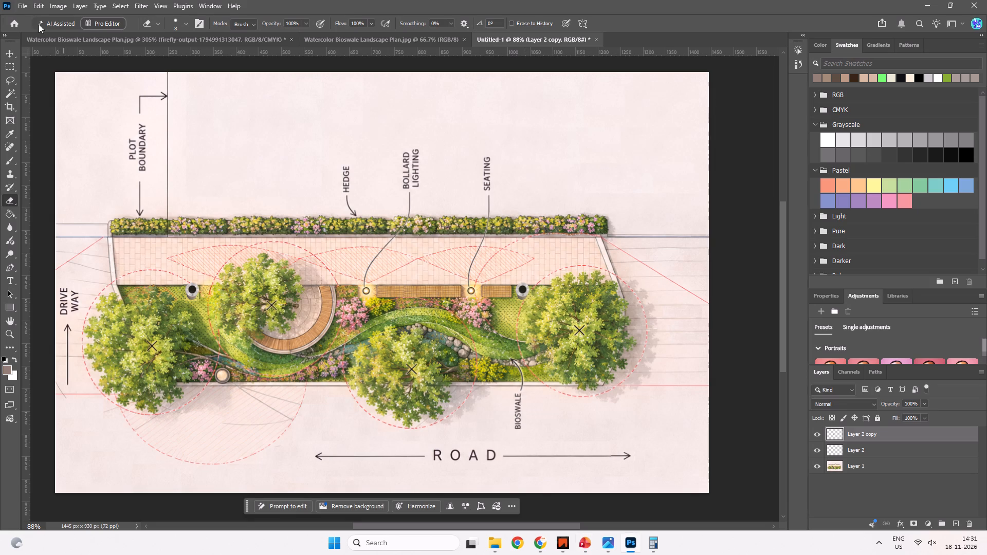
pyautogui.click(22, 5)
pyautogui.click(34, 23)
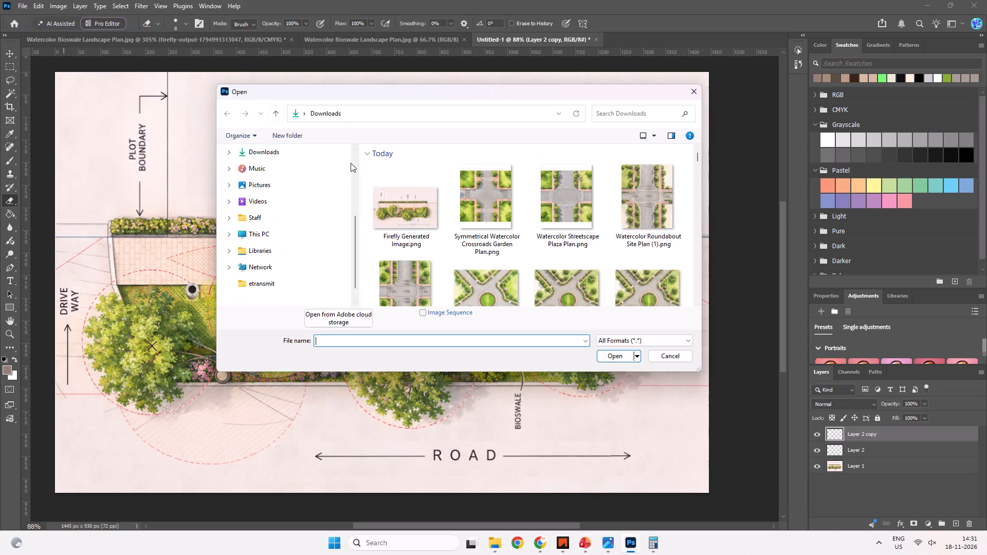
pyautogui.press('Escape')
# Create a new 251 x 251 px document from the Clipboard preset and paste the kerb illustration into it.
pyautogui.click(24, 5)
pyautogui.click(49, 18)
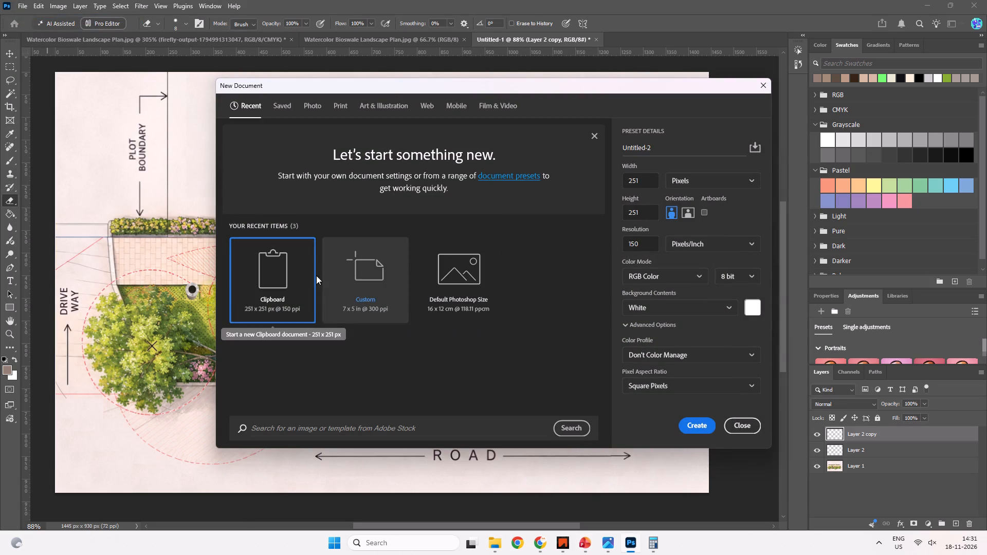
pyautogui.click(272, 266)
pyautogui.click(692, 425)
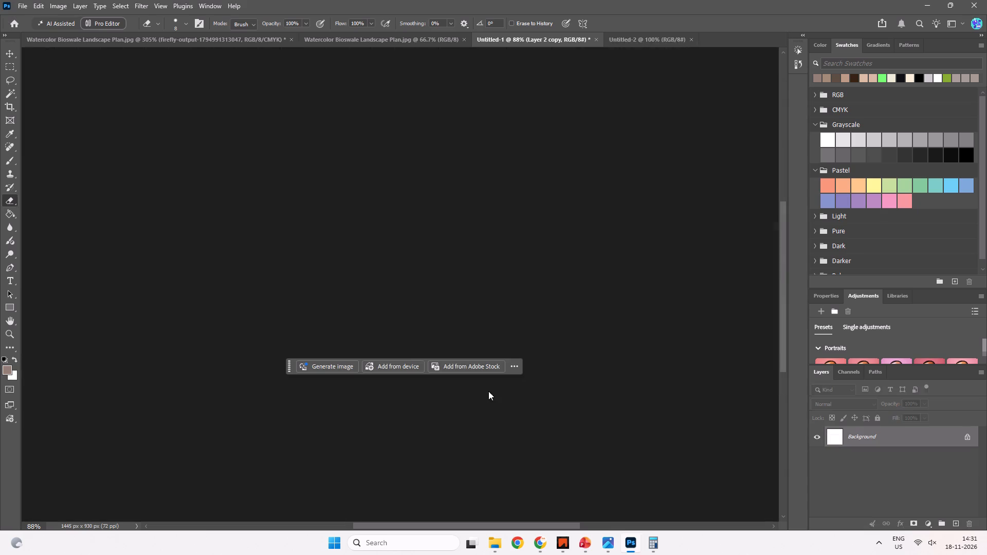
pyautogui.hotkey('ctrl', 'v')
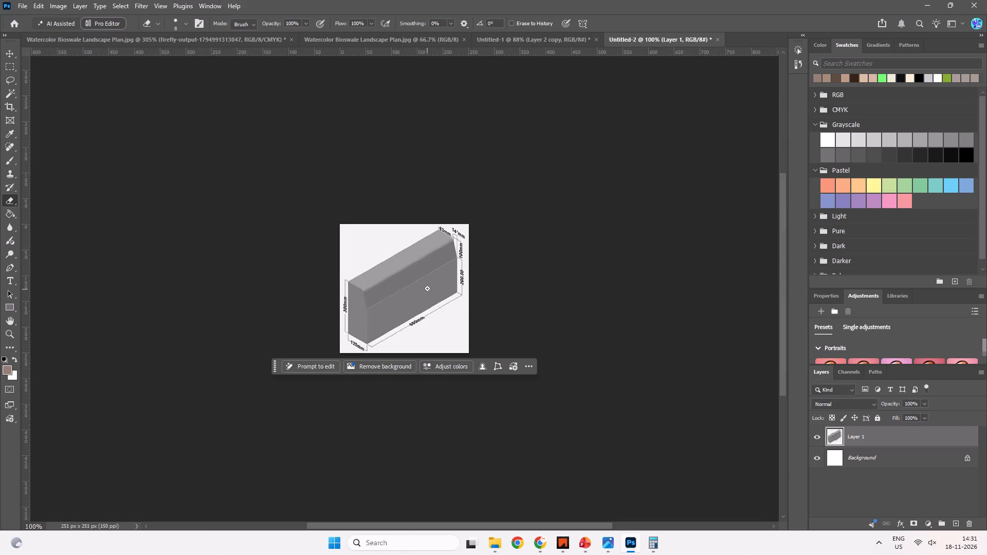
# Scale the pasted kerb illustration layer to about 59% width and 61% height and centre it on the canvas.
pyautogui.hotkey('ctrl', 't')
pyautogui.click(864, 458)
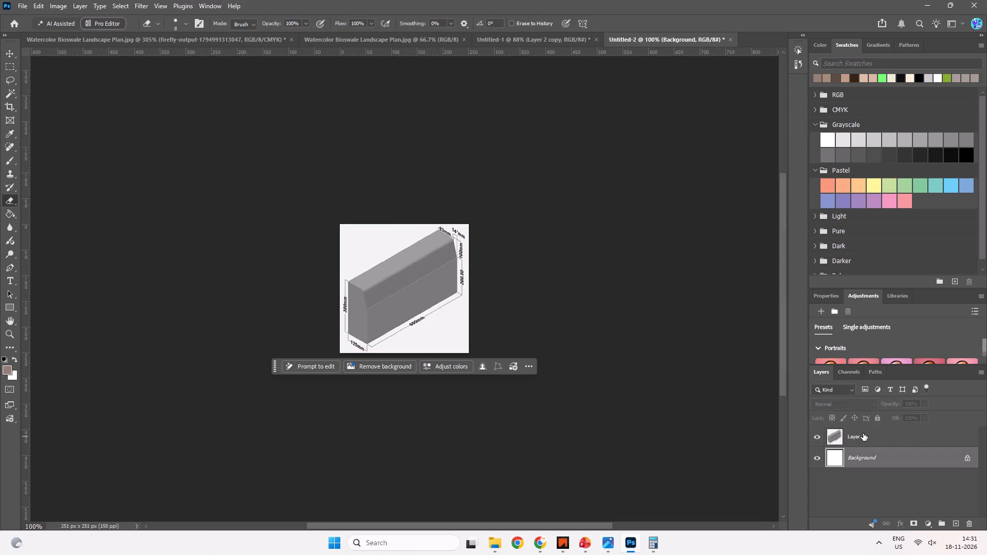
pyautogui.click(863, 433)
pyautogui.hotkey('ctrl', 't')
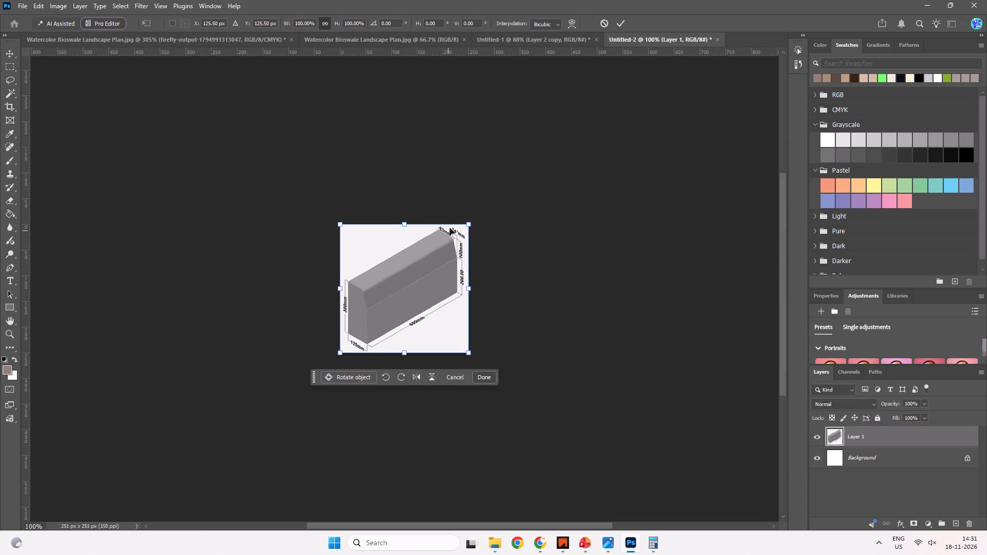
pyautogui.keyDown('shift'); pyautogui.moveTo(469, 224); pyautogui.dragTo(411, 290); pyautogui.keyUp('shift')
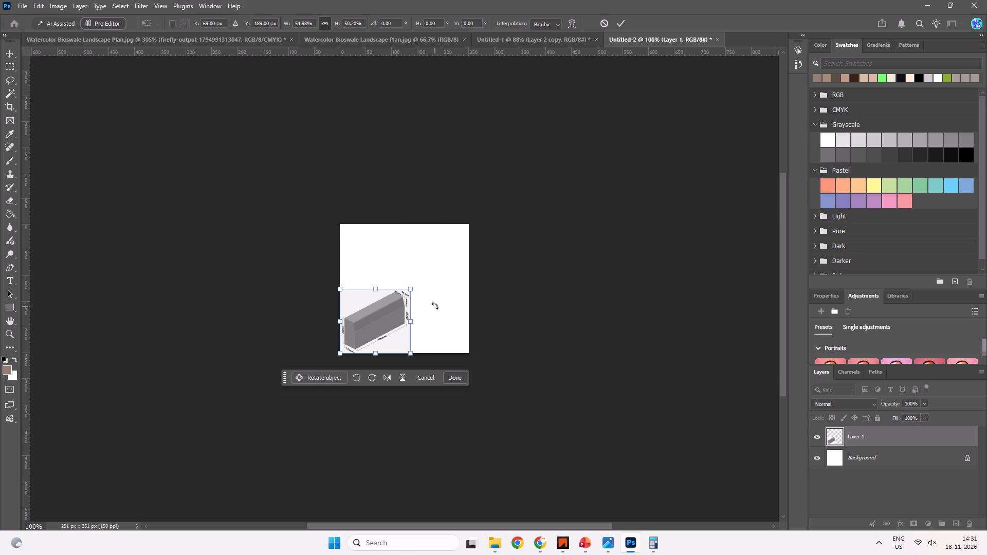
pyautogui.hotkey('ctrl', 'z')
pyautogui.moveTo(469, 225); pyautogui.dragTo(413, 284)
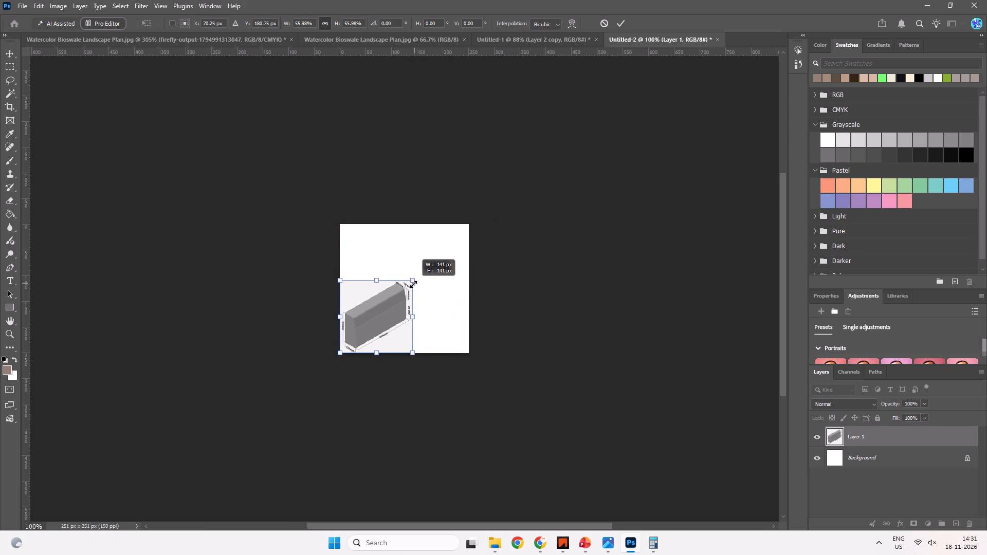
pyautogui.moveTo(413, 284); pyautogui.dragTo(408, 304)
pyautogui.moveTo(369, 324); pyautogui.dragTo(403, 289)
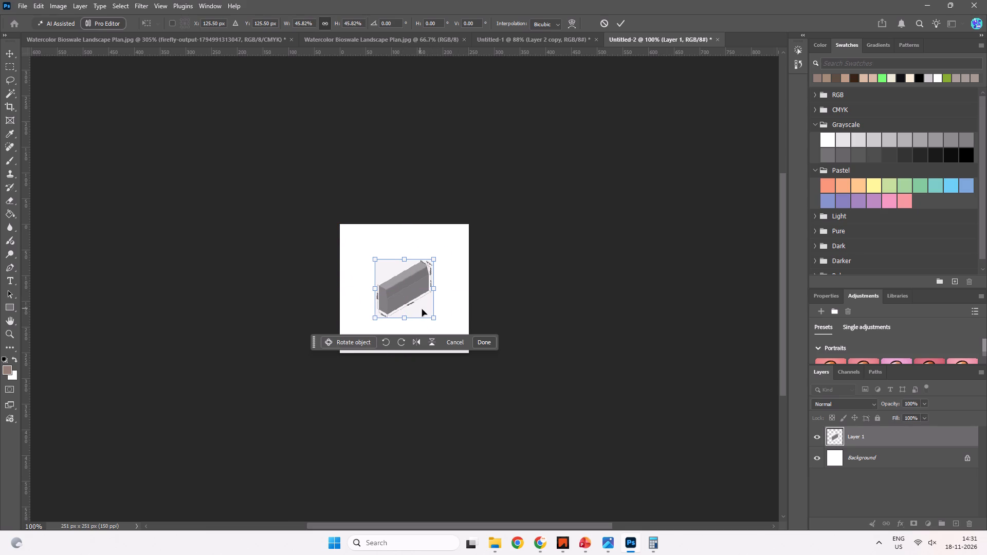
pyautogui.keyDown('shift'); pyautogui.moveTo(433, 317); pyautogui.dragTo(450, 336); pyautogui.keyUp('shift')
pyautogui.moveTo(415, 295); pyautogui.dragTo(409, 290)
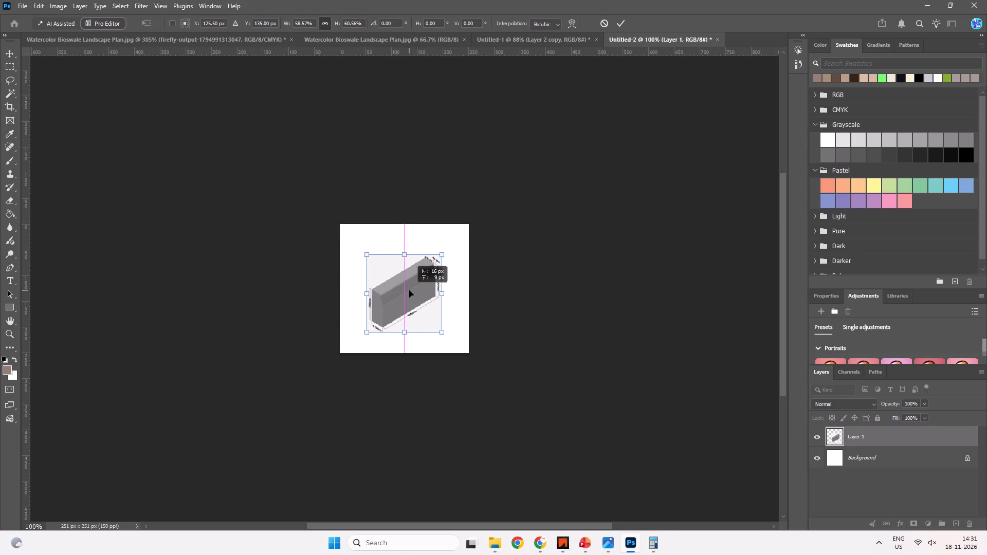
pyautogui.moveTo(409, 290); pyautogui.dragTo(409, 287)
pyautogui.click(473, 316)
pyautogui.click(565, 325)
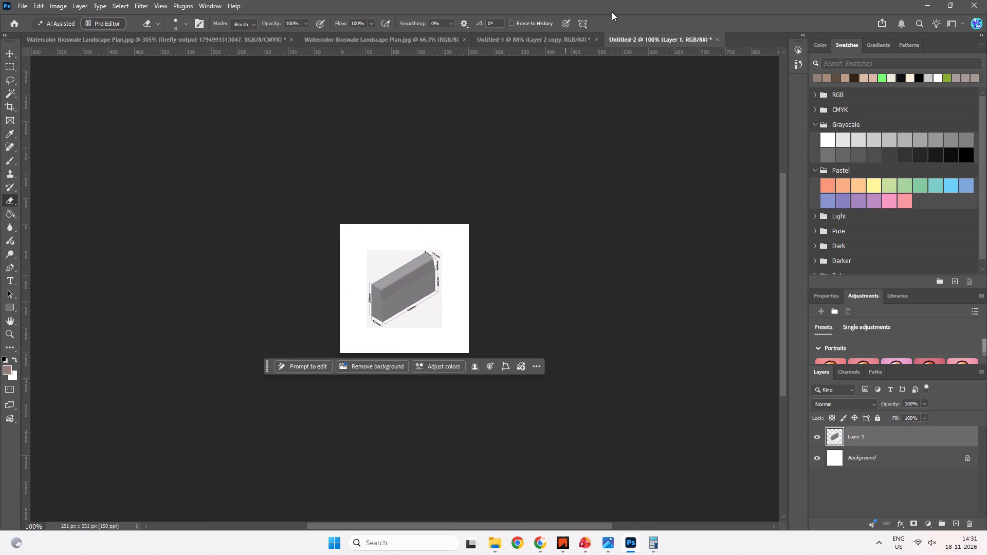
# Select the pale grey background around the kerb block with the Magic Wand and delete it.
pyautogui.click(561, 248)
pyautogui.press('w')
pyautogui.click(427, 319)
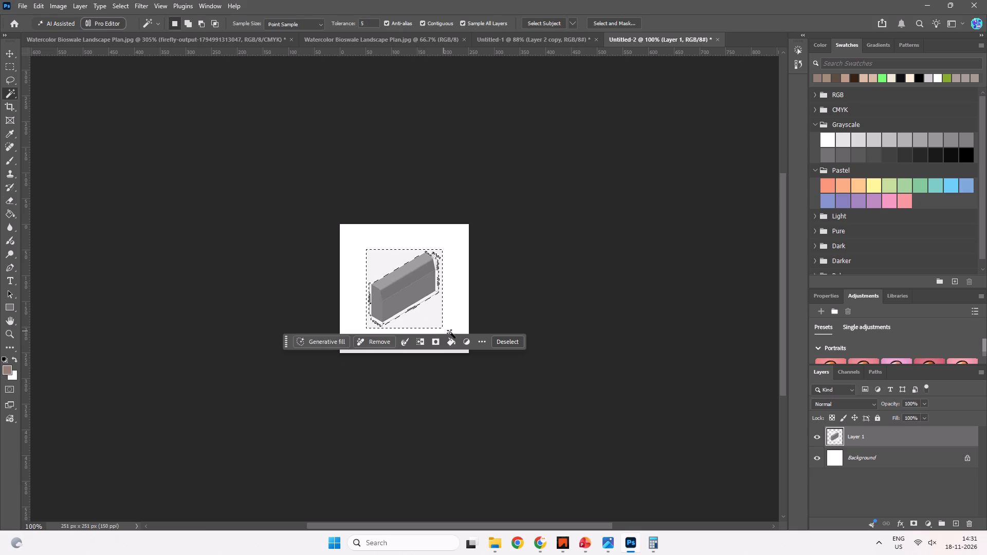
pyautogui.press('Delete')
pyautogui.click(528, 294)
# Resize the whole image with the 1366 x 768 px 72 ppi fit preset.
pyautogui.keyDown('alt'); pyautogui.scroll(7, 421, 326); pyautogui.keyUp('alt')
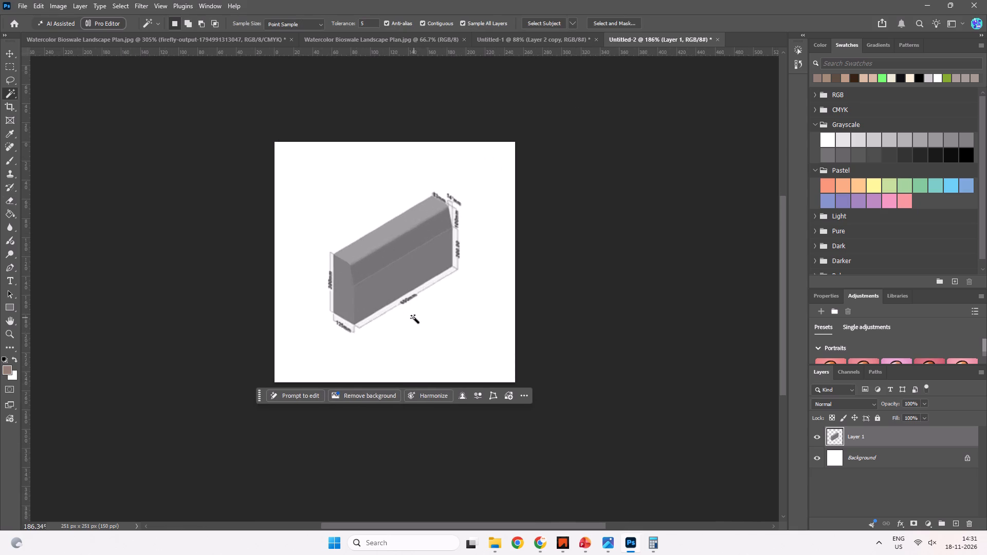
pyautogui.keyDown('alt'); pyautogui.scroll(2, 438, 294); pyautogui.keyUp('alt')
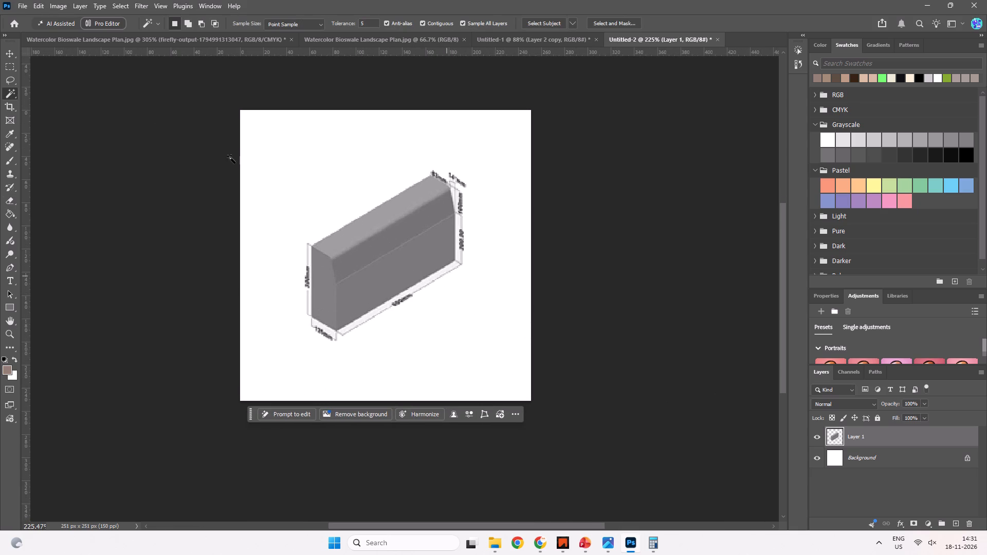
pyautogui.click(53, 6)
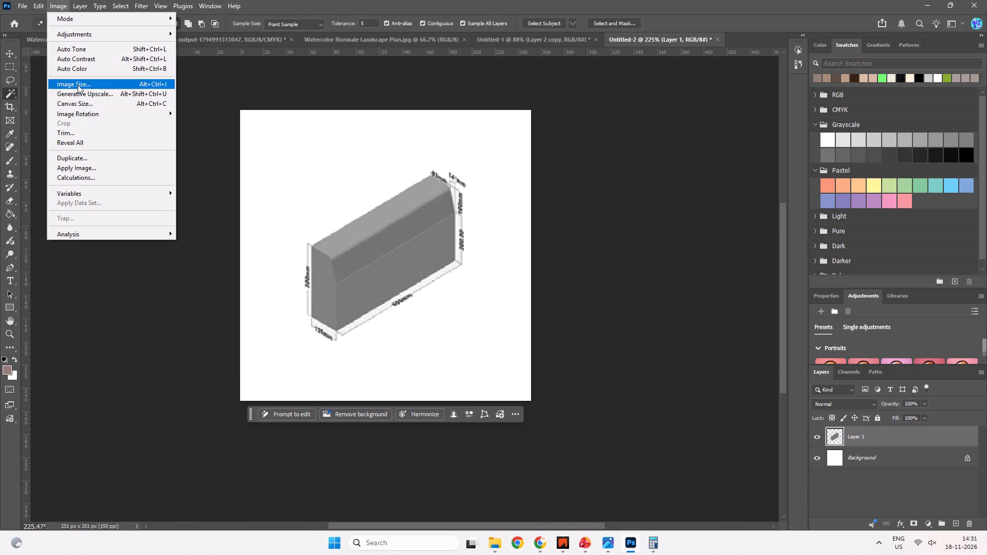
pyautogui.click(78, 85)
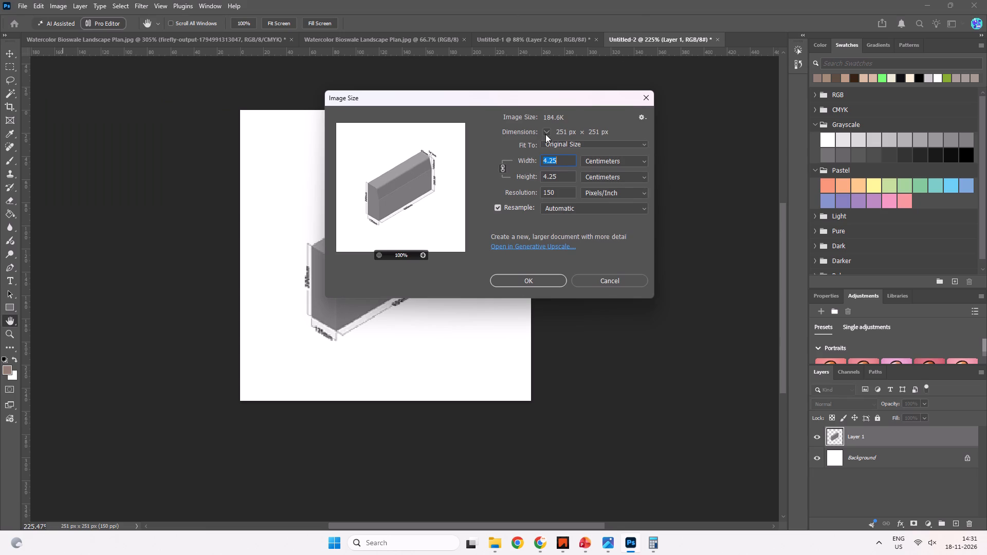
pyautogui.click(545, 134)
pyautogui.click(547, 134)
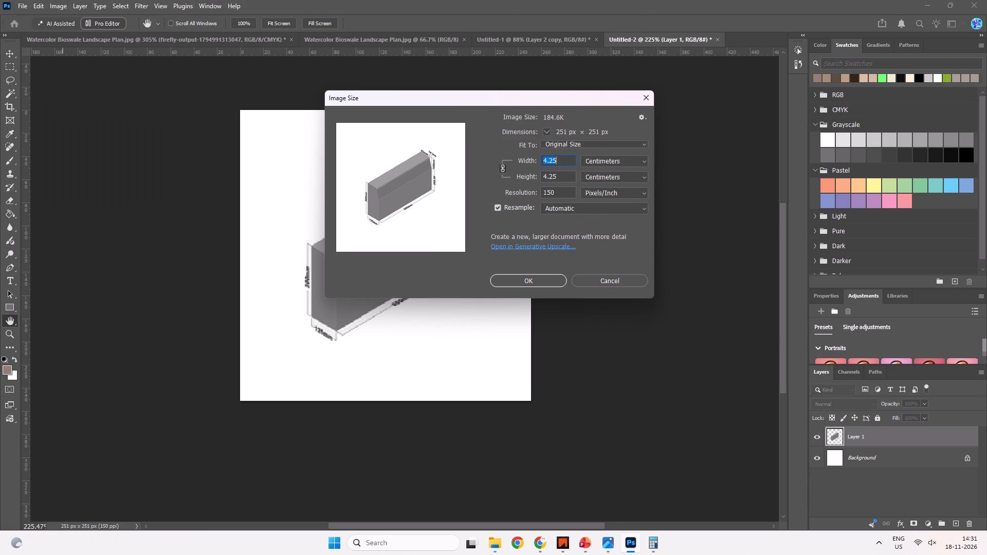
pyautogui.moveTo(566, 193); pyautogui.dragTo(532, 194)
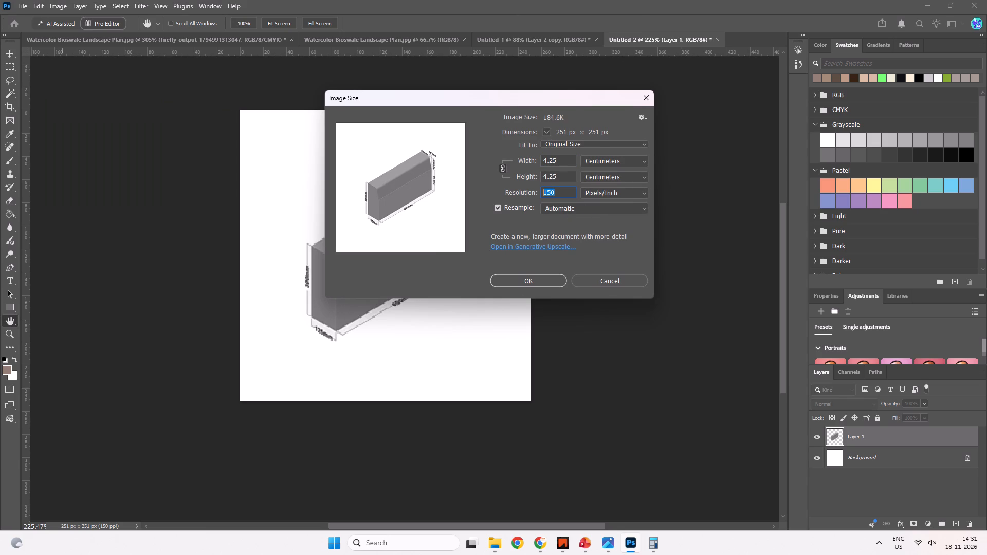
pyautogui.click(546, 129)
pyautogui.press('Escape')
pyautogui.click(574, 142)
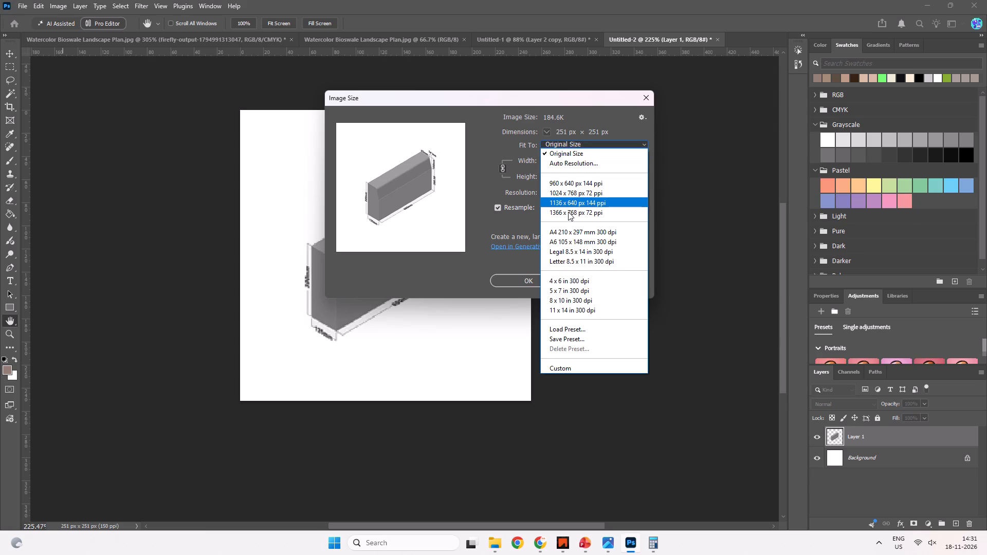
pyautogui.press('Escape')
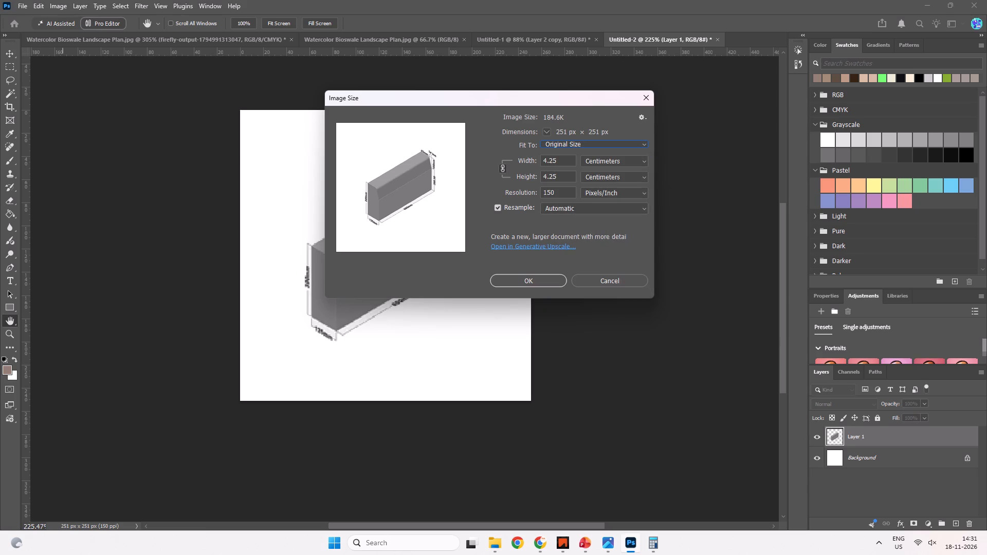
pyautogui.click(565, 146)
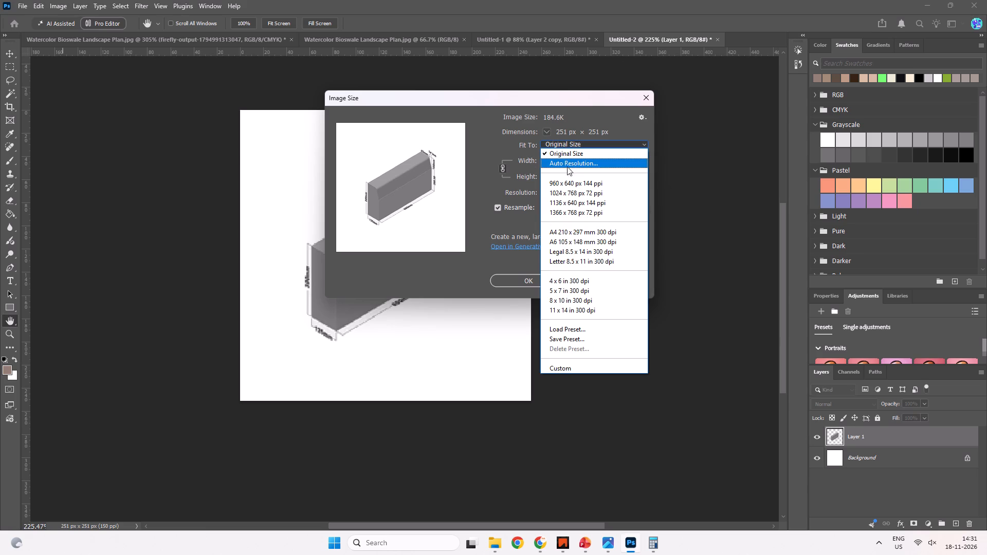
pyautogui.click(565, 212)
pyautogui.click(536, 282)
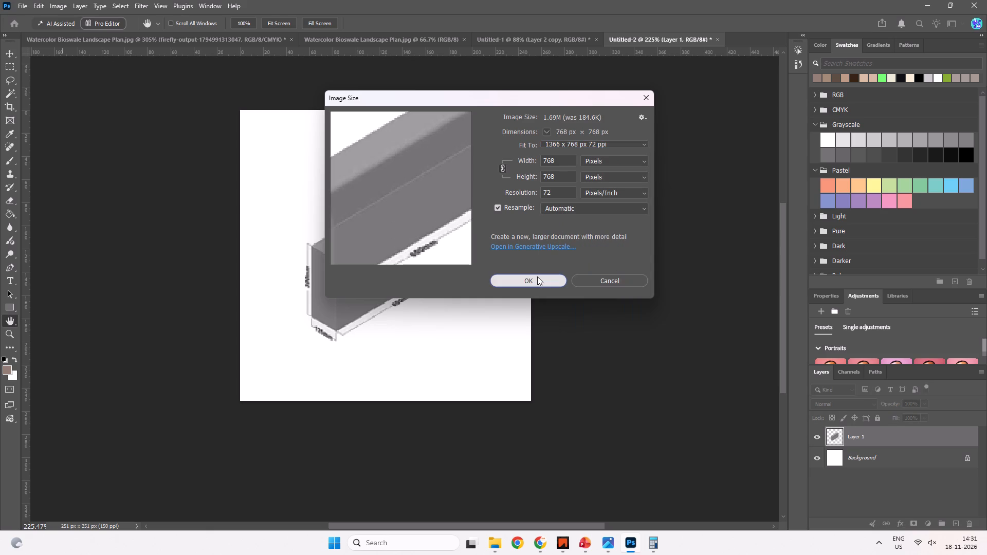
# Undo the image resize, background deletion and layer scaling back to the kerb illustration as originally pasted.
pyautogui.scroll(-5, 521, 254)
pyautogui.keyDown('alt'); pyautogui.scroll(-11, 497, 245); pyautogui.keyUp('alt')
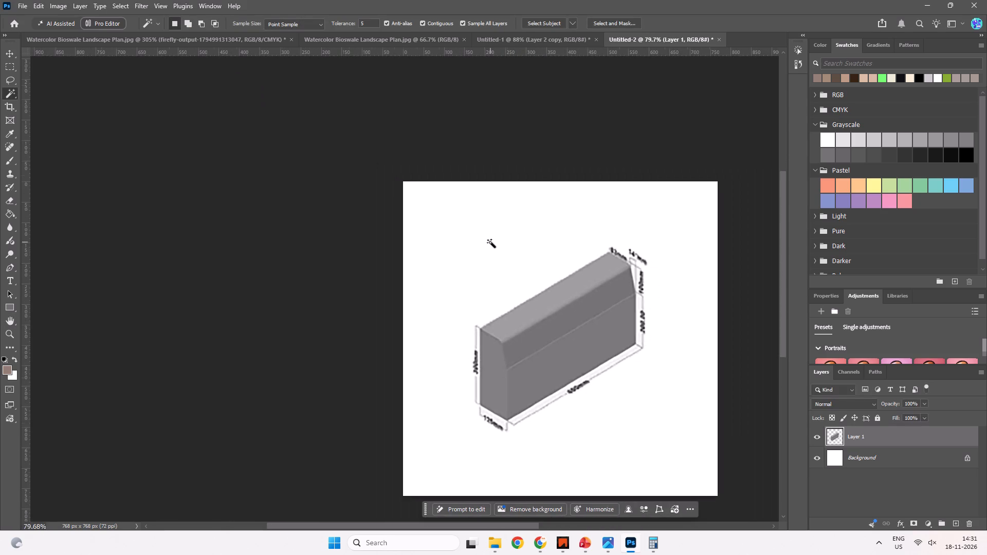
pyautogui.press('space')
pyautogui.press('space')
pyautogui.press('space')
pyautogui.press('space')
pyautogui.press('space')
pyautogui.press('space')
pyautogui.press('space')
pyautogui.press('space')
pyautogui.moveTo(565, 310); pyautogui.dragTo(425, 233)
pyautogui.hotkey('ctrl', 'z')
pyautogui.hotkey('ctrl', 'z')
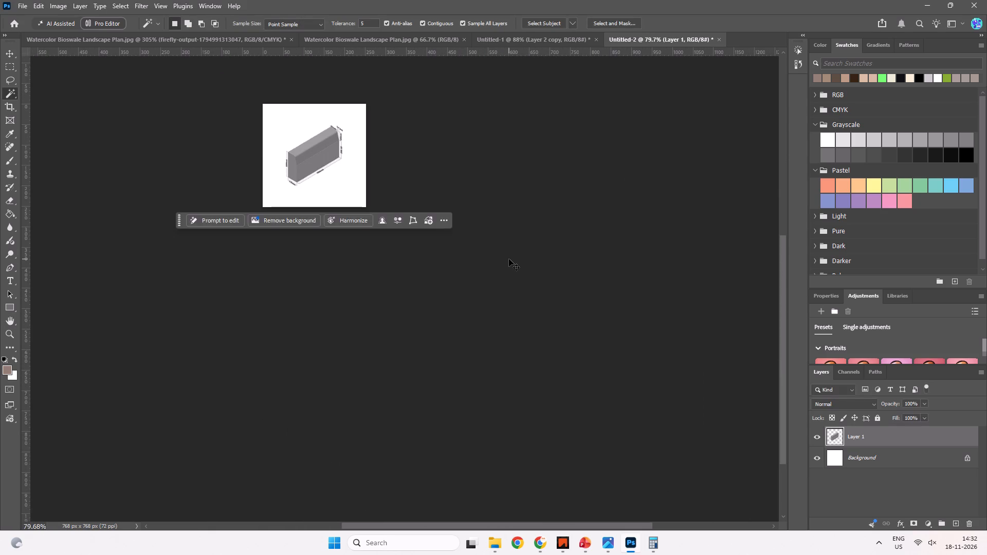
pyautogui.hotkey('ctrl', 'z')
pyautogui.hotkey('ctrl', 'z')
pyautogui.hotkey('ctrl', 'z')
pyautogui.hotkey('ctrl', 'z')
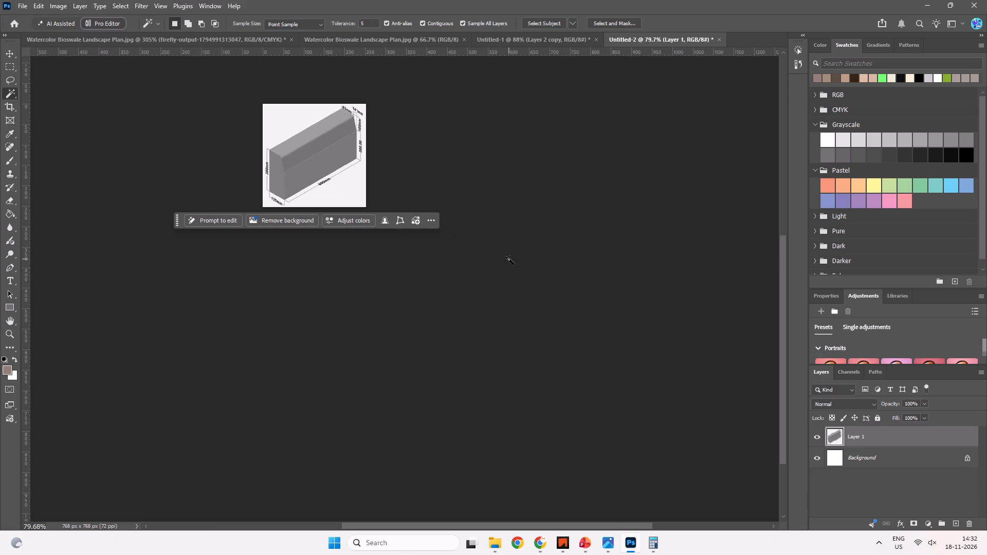
# Unlock the Background layer beneath the kerb illustration so it becomes a regular layer.
pyautogui.press('space')
pyautogui.press('space')
pyautogui.press('space')
pyautogui.press('space')
pyautogui.press('space')
pyautogui.press('space')
pyautogui.press('space')
pyautogui.moveTo(414, 169); pyautogui.dragTo(519, 240)
pyautogui.scroll(5, 452, 256)
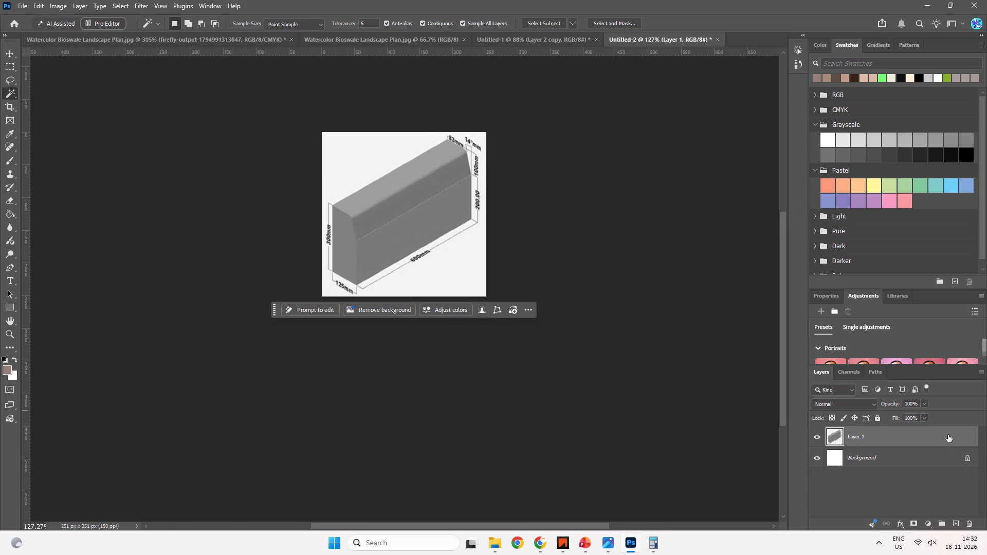
pyautogui.click(972, 470)
pyautogui.click(966, 459)
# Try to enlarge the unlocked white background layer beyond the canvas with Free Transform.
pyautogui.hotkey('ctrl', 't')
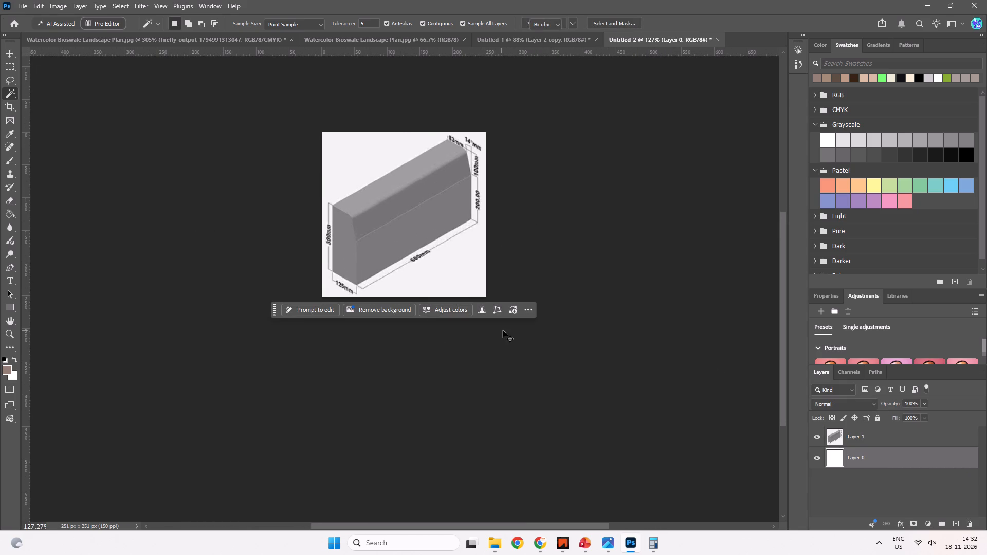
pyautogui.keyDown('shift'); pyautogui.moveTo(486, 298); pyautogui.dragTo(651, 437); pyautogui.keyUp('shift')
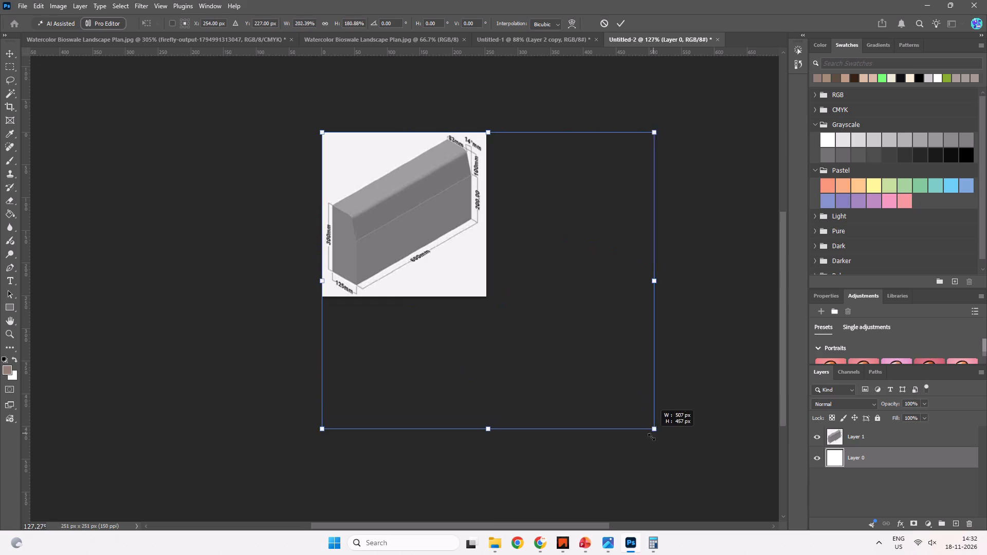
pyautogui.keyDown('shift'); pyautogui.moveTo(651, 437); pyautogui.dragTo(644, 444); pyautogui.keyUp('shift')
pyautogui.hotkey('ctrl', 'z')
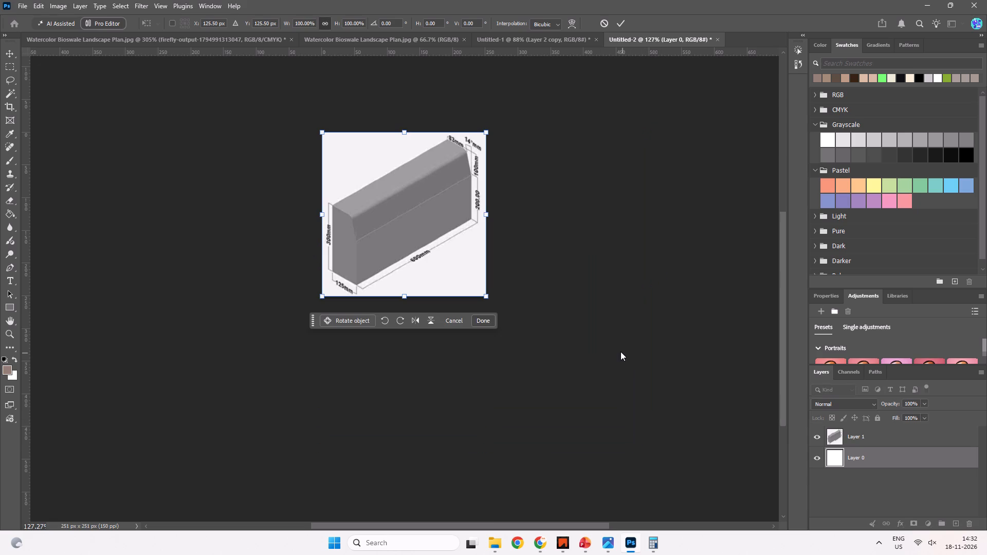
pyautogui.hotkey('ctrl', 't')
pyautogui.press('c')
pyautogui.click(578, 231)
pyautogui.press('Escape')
# Expand the canvas to 679 x 620 px with the Crop tool, placing the kerb illustration near the middle.
pyautogui.press('c')
pyautogui.moveTo(487, 213); pyautogui.dragTo(525, 213)
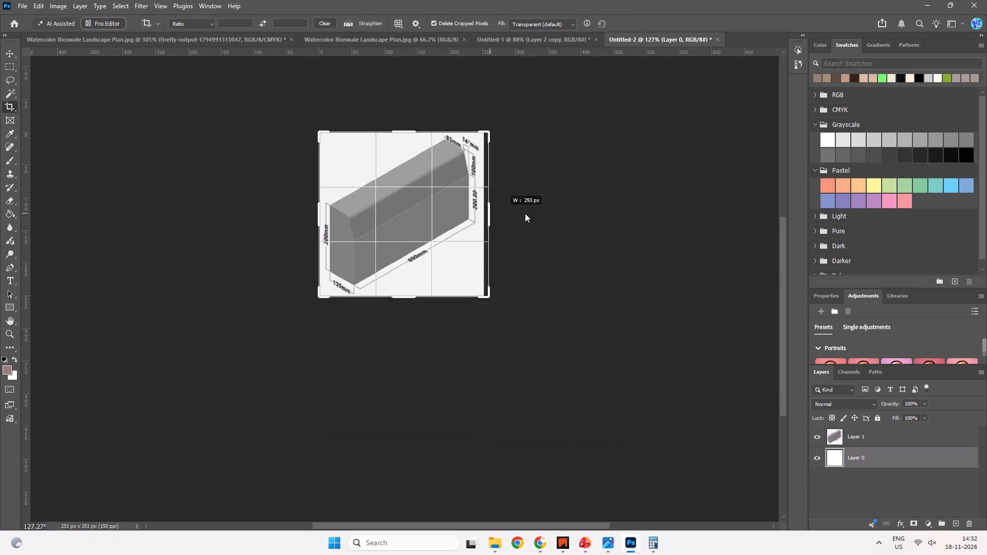
pyautogui.moveTo(525, 213); pyautogui.dragTo(628, 215)
pyautogui.moveTo(408, 297); pyautogui.dragTo(402, 418)
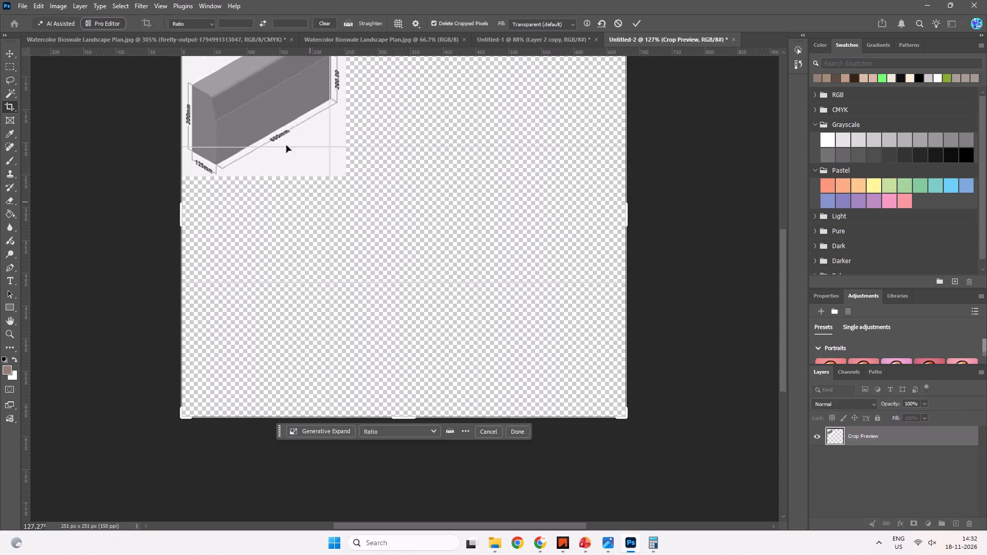
pyautogui.click(278, 96)
pyautogui.moveTo(293, 125); pyautogui.dragTo(318, 153)
pyautogui.moveTo(306, 149); pyautogui.dragTo(406, 236)
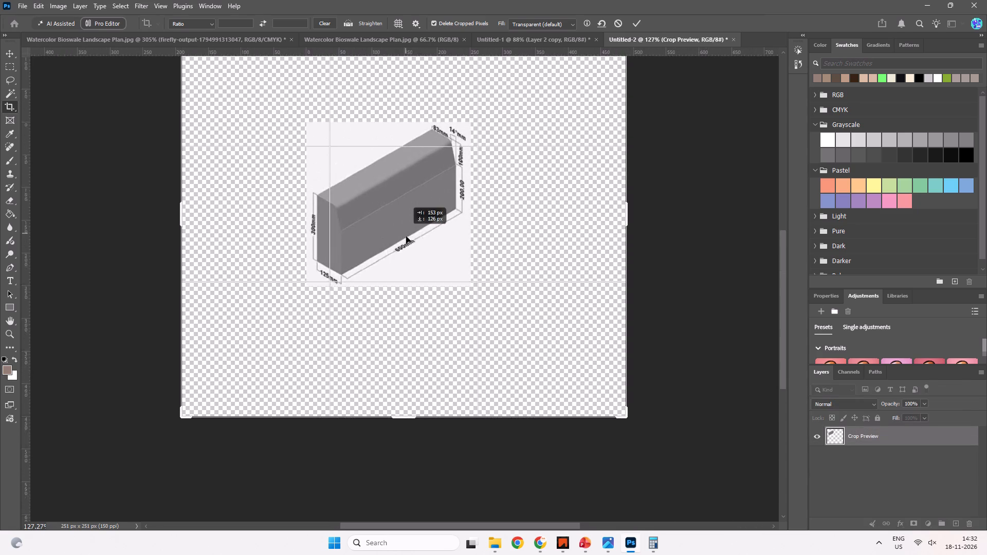
pyautogui.moveTo(406, 236); pyautogui.dragTo(418, 235)
pyautogui.hotkey('ctrl', 't')
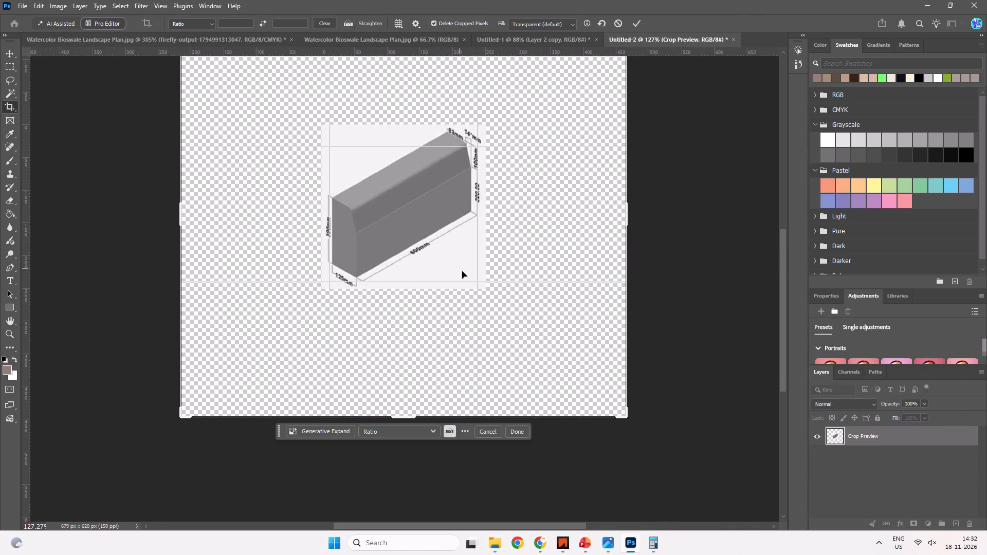
pyautogui.click(669, 307)
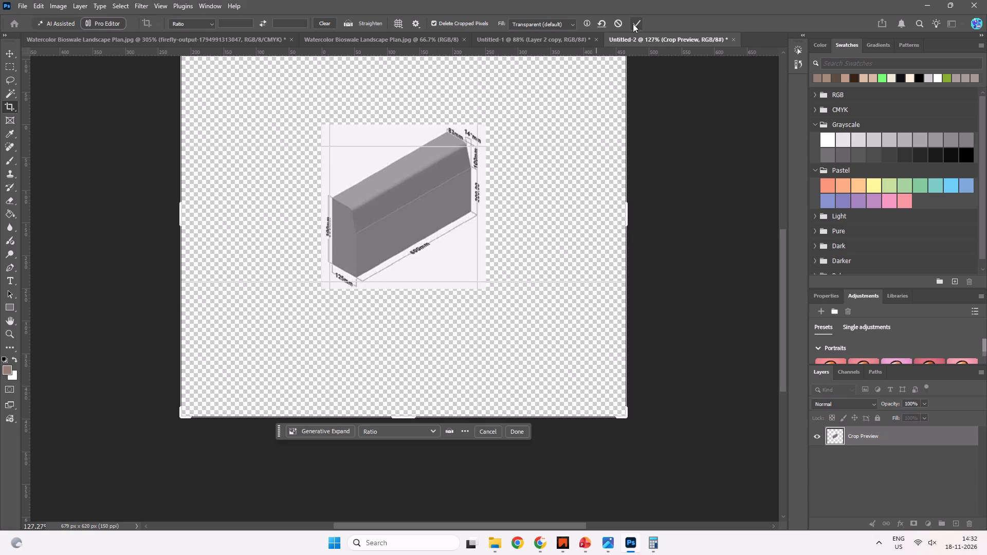
pyautogui.click(633, 24)
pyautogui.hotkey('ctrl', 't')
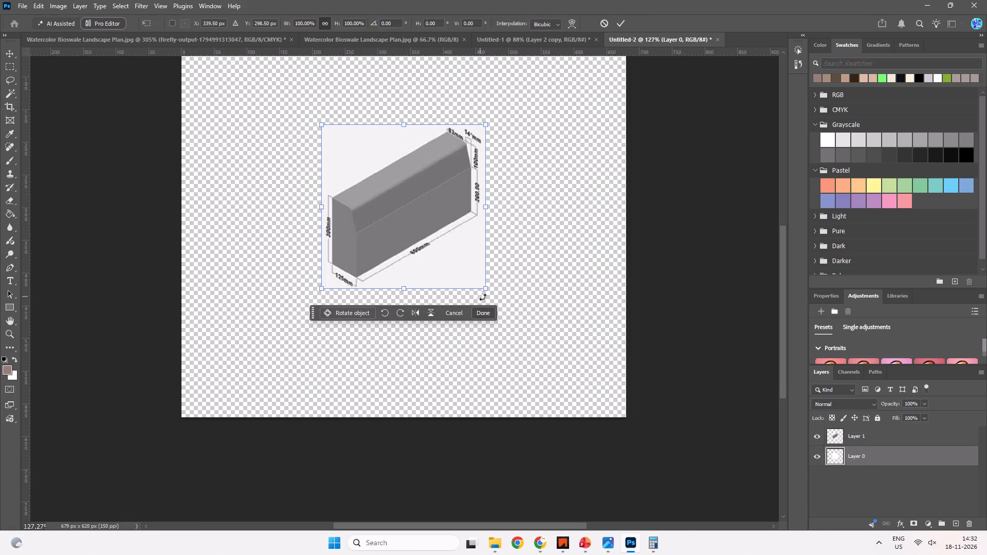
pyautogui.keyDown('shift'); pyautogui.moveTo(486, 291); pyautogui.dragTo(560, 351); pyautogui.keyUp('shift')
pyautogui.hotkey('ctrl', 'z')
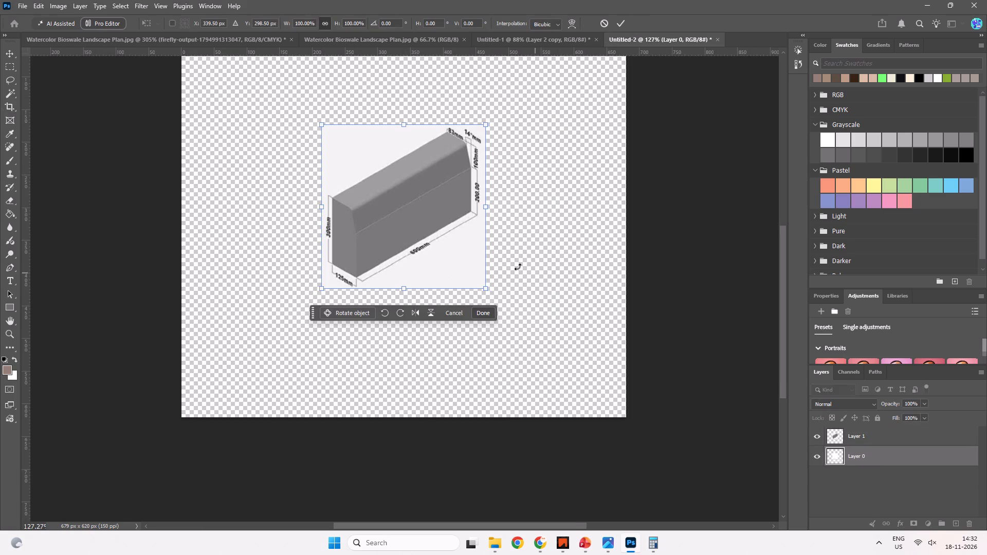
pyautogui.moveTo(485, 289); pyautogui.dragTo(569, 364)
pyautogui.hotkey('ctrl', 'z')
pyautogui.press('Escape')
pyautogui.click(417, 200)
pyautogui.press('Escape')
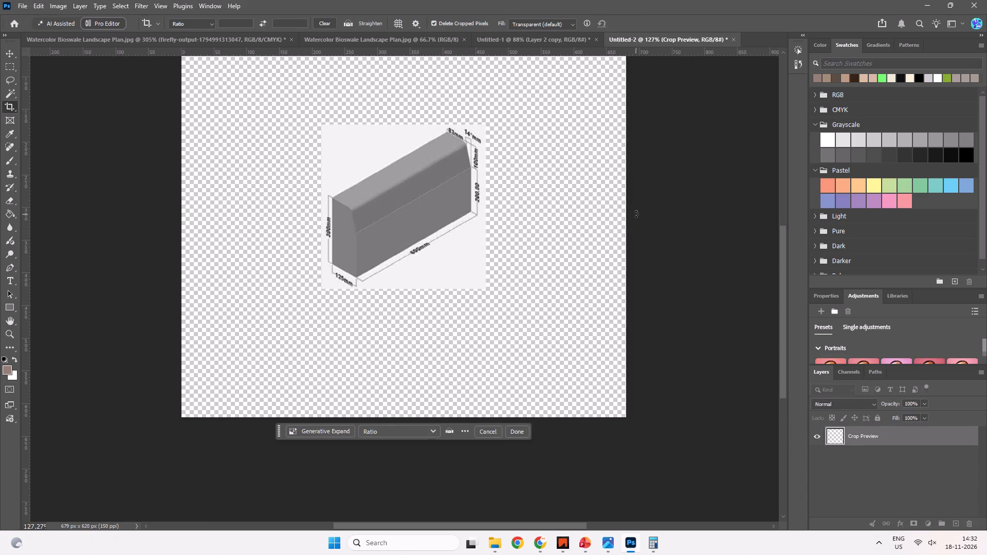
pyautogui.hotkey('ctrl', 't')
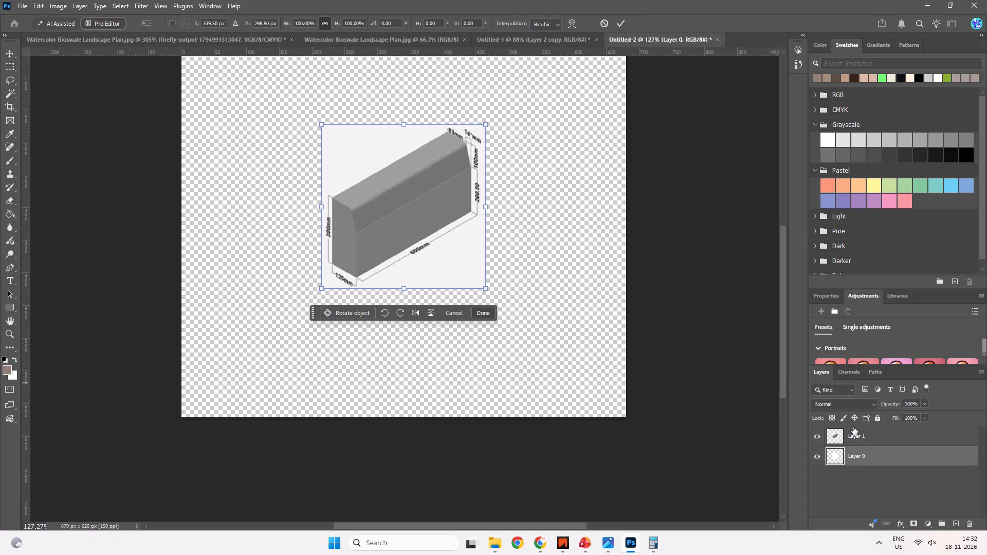
# Scale the kerb illustration on Layer 1 up to about 153% and position it near the middle of the enlarged canvas.
pyautogui.click(854, 428)
pyautogui.click(855, 436)
pyautogui.hotkey('ctrl', 't')
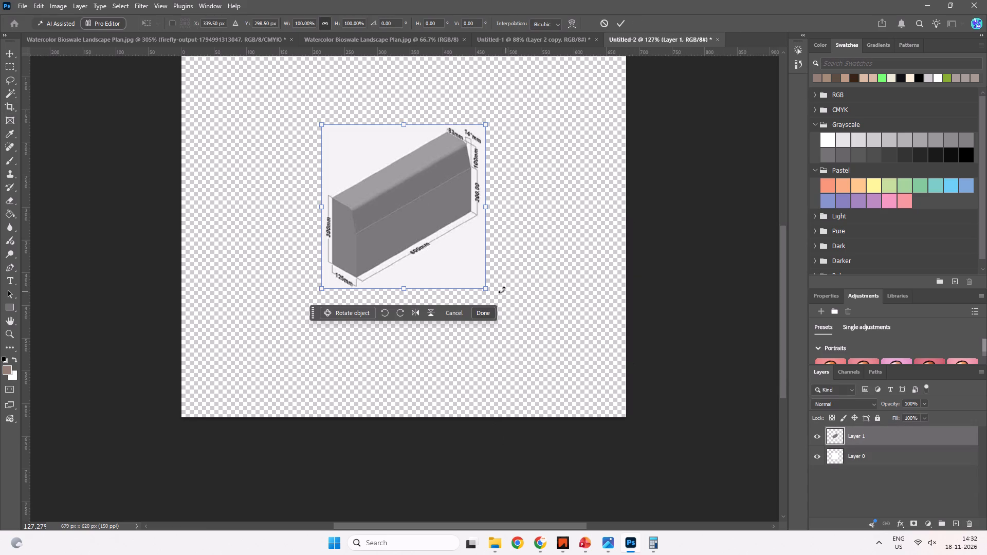
pyautogui.moveTo(487, 290); pyautogui.dragTo(583, 368)
pyautogui.moveTo(480, 279); pyautogui.dragTo(446, 243)
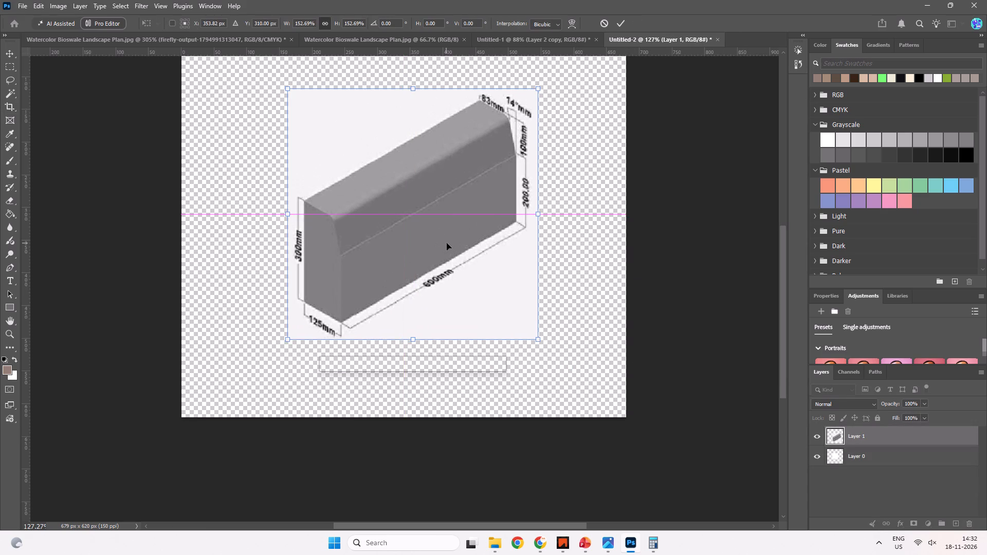
pyautogui.keyDown('ctrl'); pyautogui.scroll(1, 560, 267); pyautogui.keyUp('ctrl')
pyautogui.keyDown('ctrl'); pyautogui.scroll(-2, 560, 267); pyautogui.keyUp('ctrl')
pyautogui.scroll(-3, 618, 231)
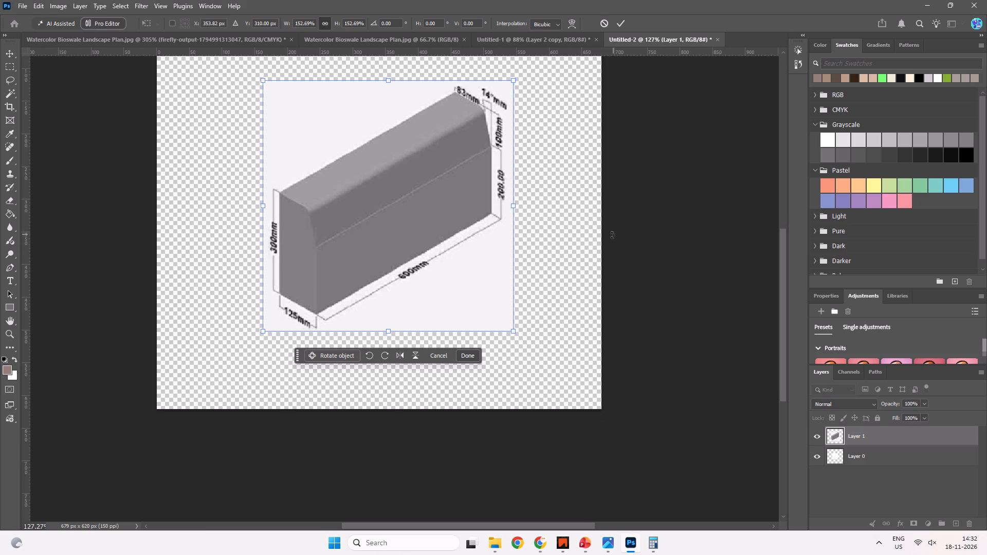
pyautogui.press('space')
pyautogui.press('space')
pyautogui.press('space')
pyautogui.moveTo(655, 207); pyautogui.dragTo(666, 307)
pyautogui.scroll(-2, 606, 291)
pyautogui.scroll(2, 606, 292)
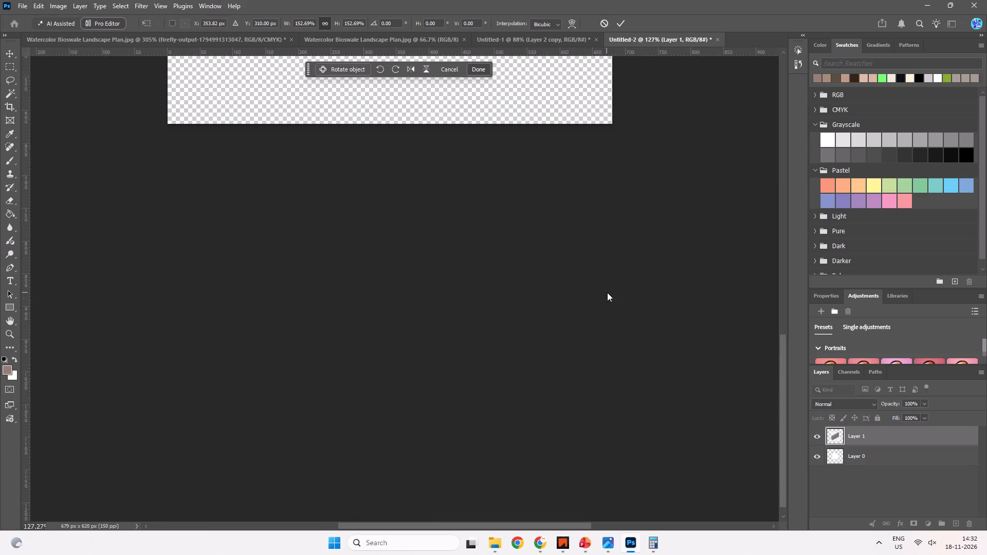
pyautogui.scroll(2, 607, 292)
pyautogui.keyDown('alt'); pyautogui.scroll(-5, 608, 296); pyautogui.keyUp('alt')
pyautogui.press('space')
pyautogui.press('space')
pyautogui.press('space')
pyautogui.press('space')
pyautogui.press('space')
pyautogui.press('space')
pyautogui.press('space')
pyautogui.moveTo(600, 160); pyautogui.dragTo(619, 426)
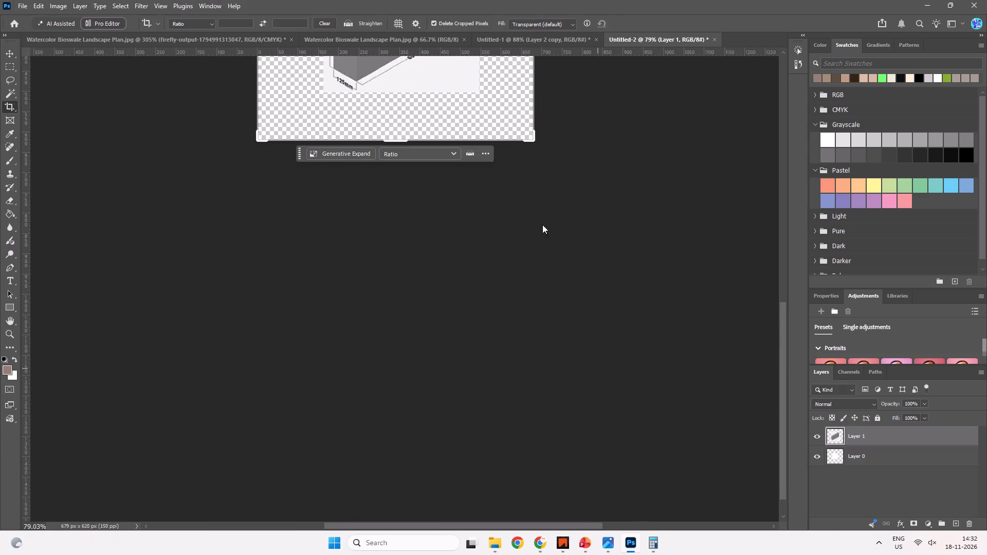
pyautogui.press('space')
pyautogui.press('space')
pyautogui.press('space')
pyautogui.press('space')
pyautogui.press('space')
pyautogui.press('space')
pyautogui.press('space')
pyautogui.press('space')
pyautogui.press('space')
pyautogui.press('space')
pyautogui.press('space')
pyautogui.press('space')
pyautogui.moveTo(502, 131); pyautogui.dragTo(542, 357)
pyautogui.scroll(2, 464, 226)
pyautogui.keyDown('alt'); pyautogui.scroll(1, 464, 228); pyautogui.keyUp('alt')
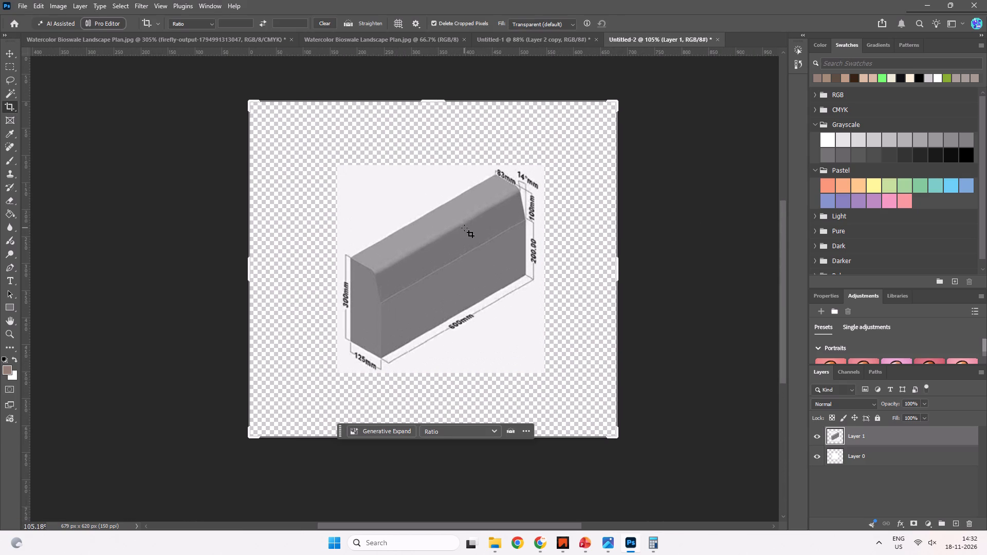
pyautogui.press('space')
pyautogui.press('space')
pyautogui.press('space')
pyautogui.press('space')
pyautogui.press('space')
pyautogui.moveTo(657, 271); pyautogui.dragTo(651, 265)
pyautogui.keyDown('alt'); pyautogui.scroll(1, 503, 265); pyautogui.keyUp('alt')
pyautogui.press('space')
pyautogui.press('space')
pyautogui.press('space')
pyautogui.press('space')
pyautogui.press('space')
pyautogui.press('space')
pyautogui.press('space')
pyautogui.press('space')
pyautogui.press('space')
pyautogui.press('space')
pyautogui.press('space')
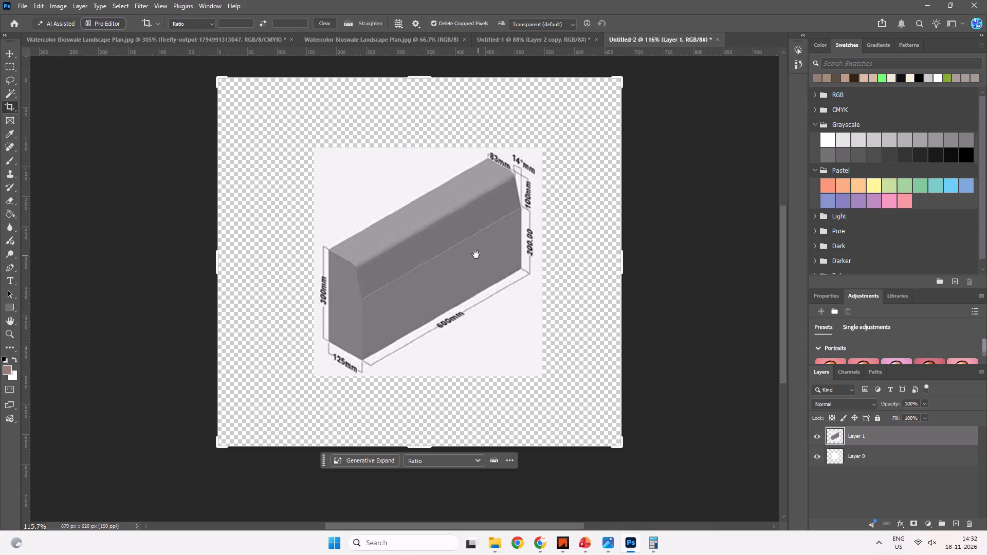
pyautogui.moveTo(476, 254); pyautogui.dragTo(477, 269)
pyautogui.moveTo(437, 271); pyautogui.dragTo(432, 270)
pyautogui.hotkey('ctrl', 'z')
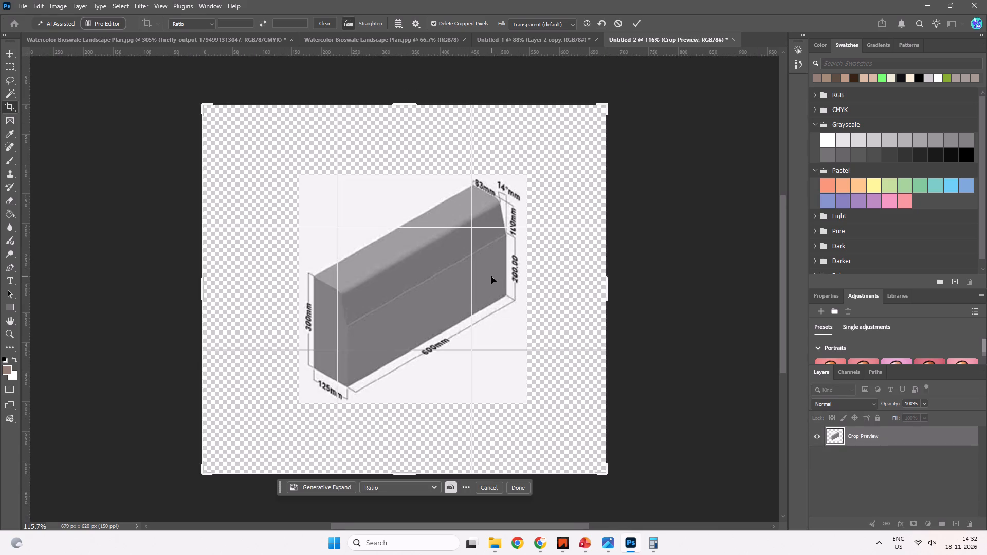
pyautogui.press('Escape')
# Switch to File Explorer, go to the Working folder and view the kerb legend image Landscape_Layout paving-Model1.png.
pyautogui.hotkey('alt', 'Tab')
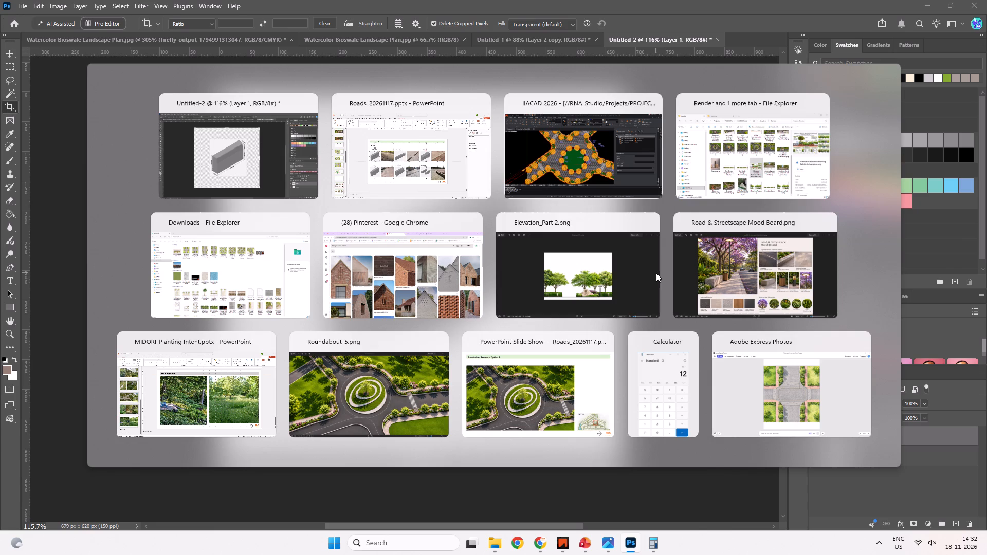
pyautogui.hotkey('alt', 'Tab')
pyautogui.hotkey('alt', 'Tab')
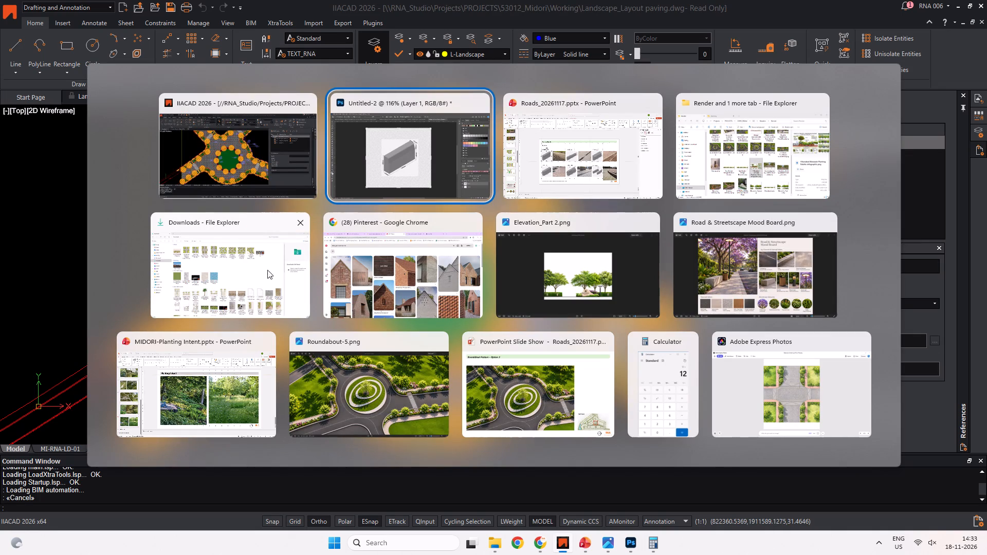
pyautogui.keyDown('alt'); pyautogui.click(709, 168); pyautogui.keyUp('alt')
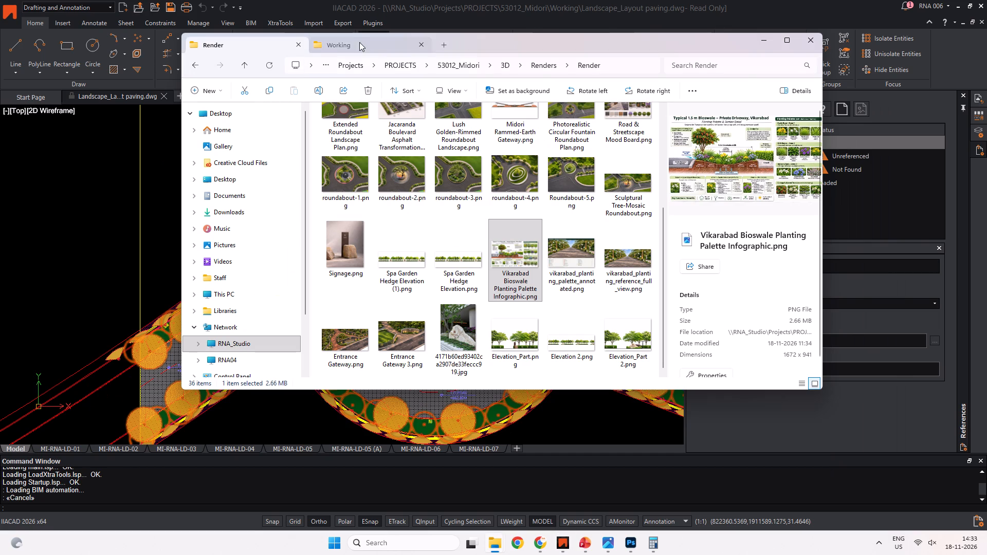
pyautogui.click(359, 42)
pyautogui.scroll(-3, 466, 303)
pyautogui.click(457, 319)
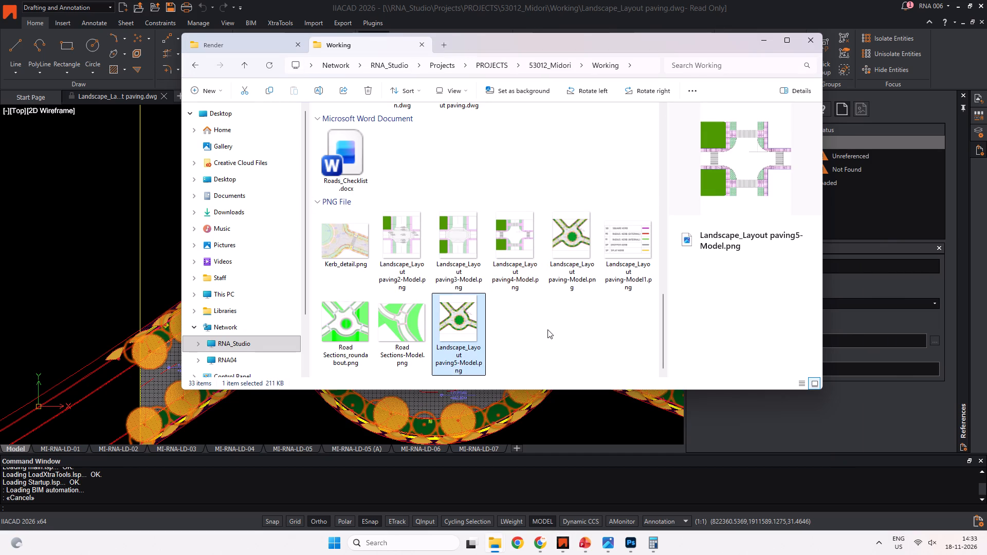
pyautogui.doubleClick(634, 232)
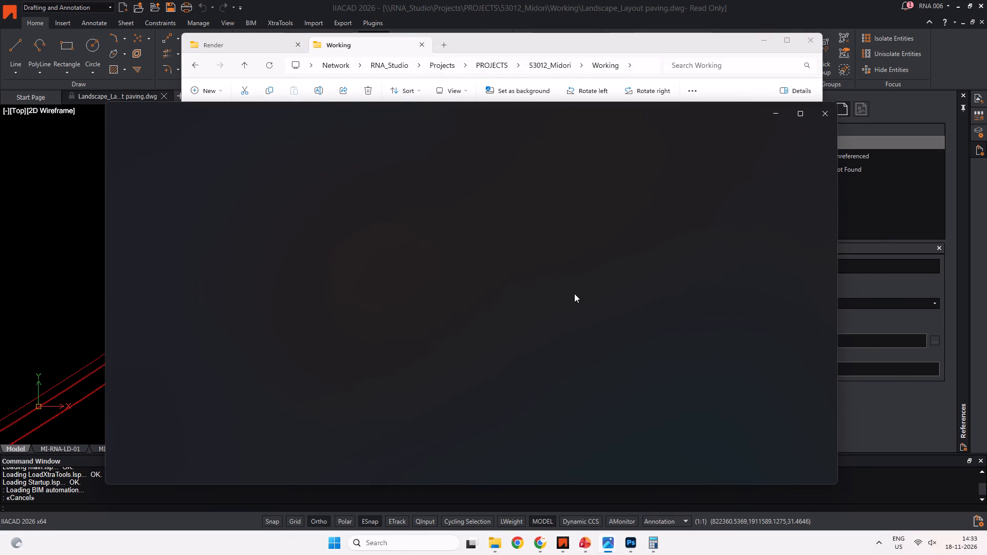
pyautogui.press('Escape')
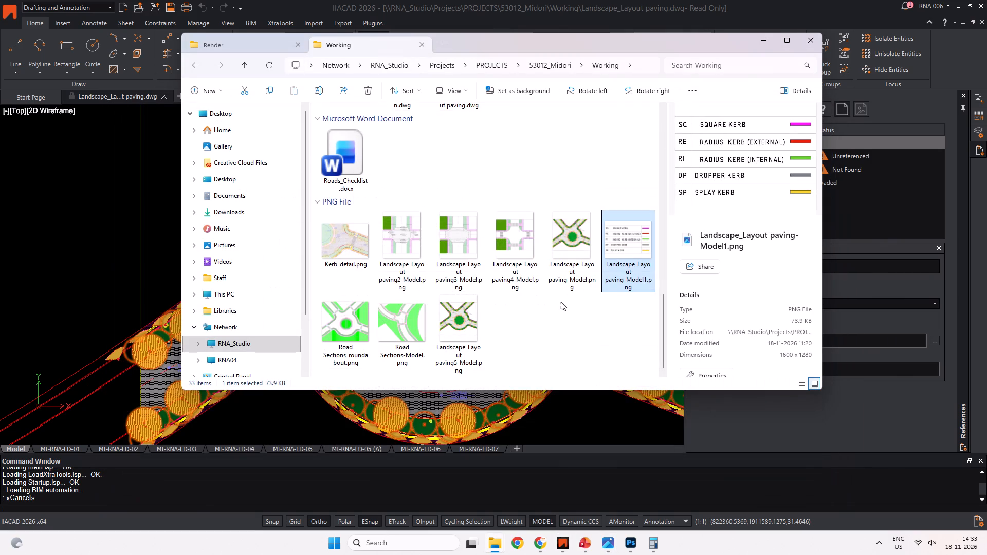
# Examine the roundabout junction plan and its level annotations in Landscape_Layout paving-Model.png.
pyautogui.click(571, 241)
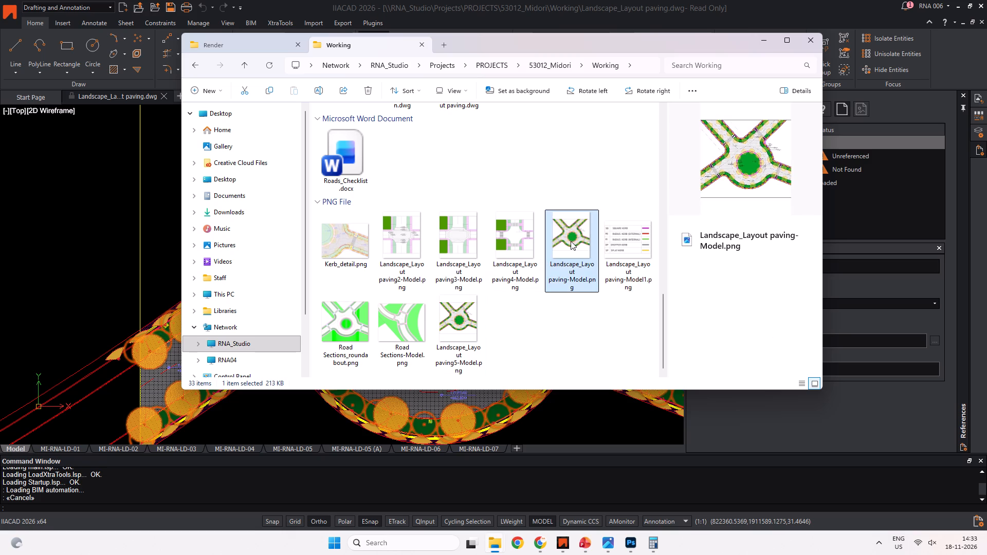
pyautogui.doubleClick(571, 241)
pyautogui.scroll(3, 472, 300)
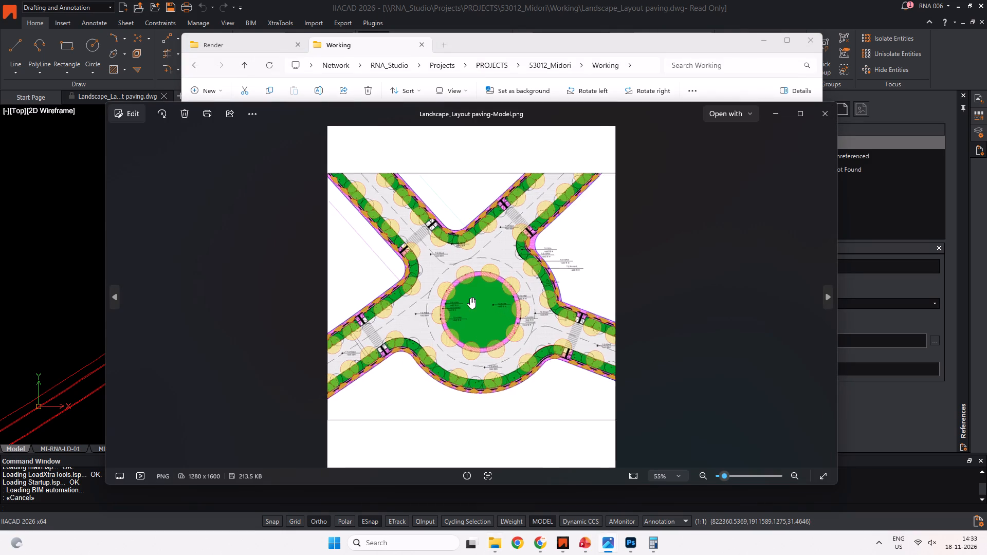
pyautogui.scroll(8, 470, 298)
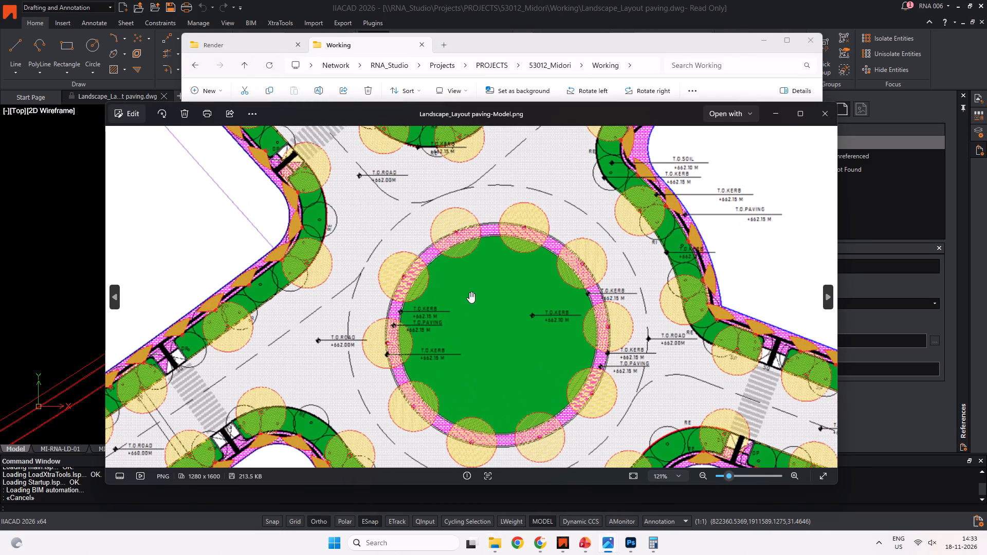
pyautogui.press('Escape')
pyautogui.press('Escape')
# Examine the level labels around the central island in the Landscape_Layout paving5-Model.png junction plan.
pyautogui.click(470, 324)
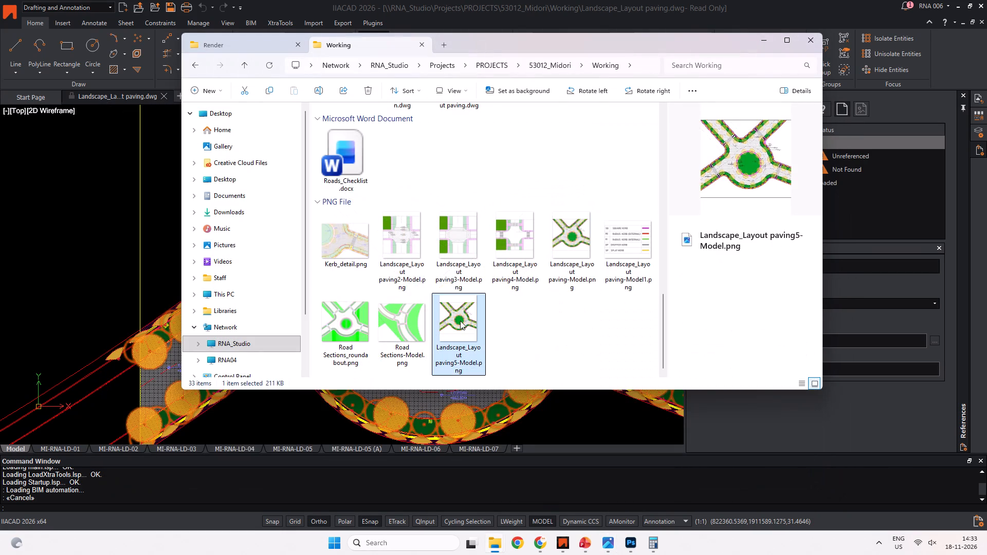
pyautogui.doubleClick(460, 321)
pyautogui.scroll(11, 461, 301)
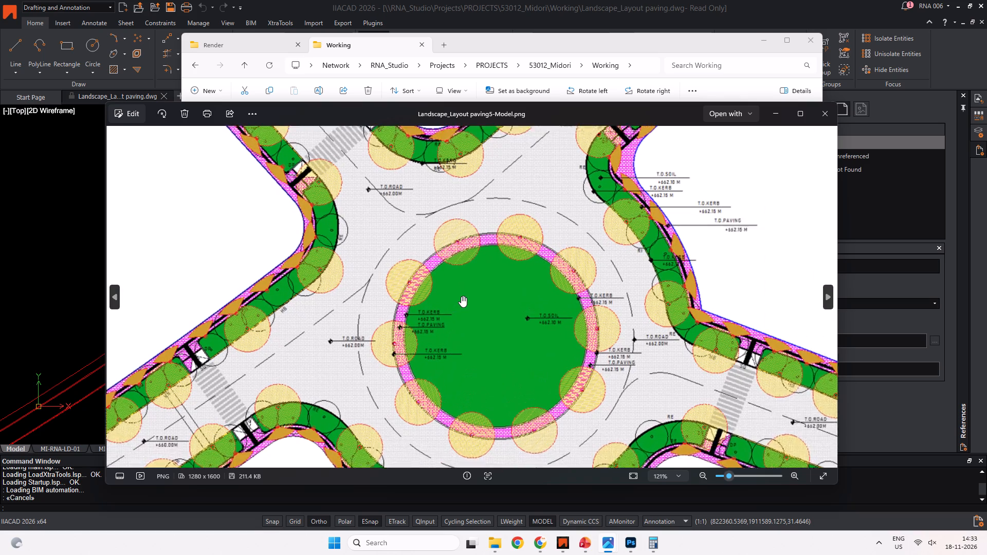
pyautogui.scroll(-12, 461, 296)
pyautogui.press('Escape')
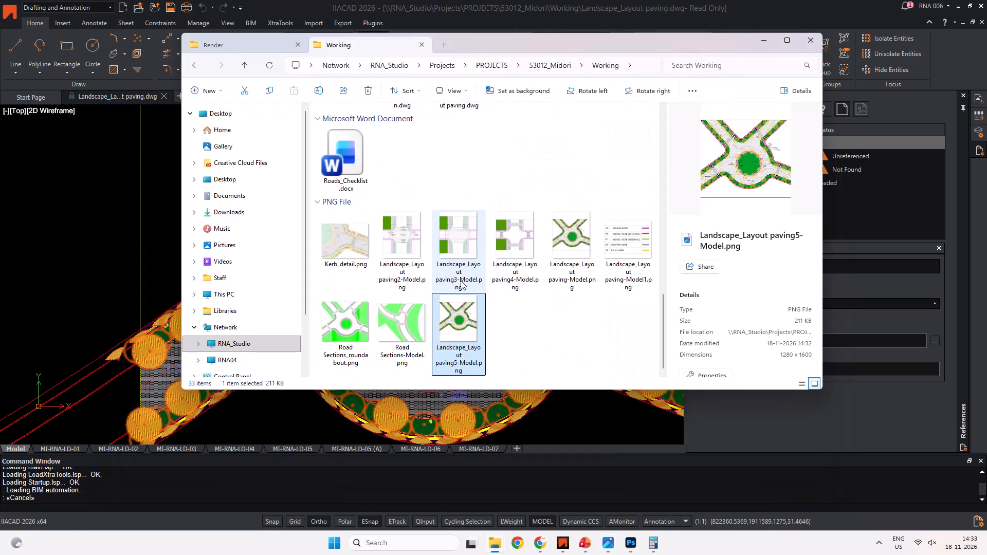
pyautogui.click(539, 330)
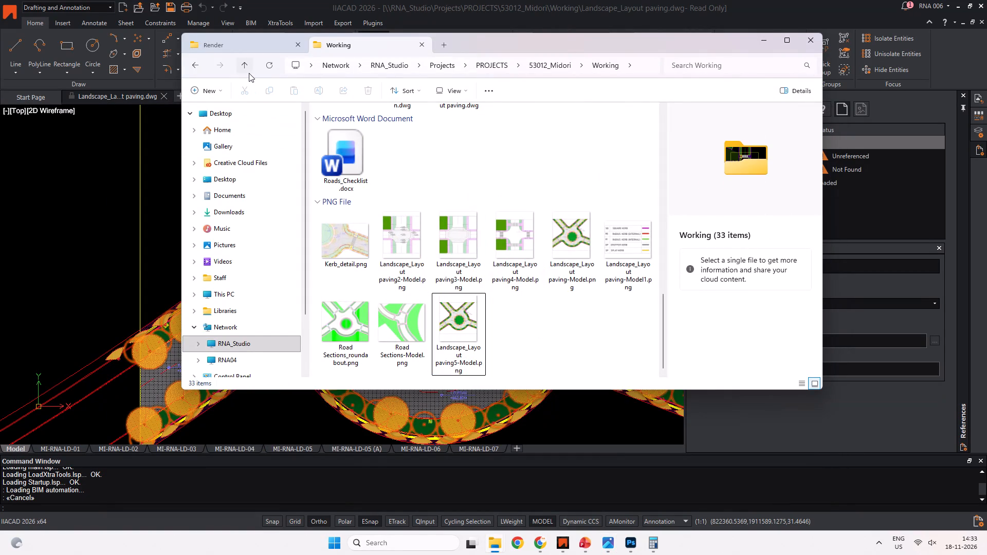
pyautogui.click(527, 321)
pyautogui.scroll(-4, 511, 308)
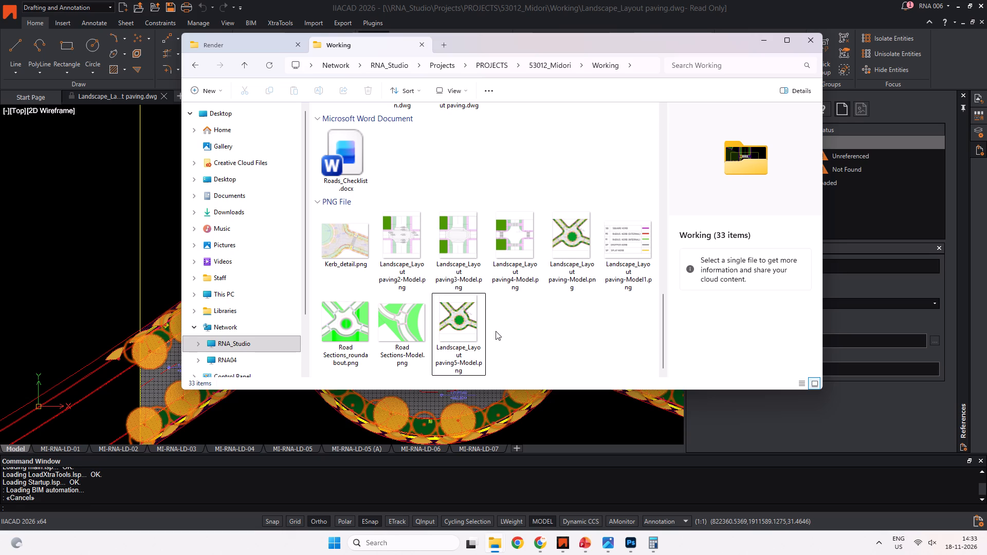
pyautogui.doubleClick(448, 327)
pyautogui.scroll(9, 431, 292)
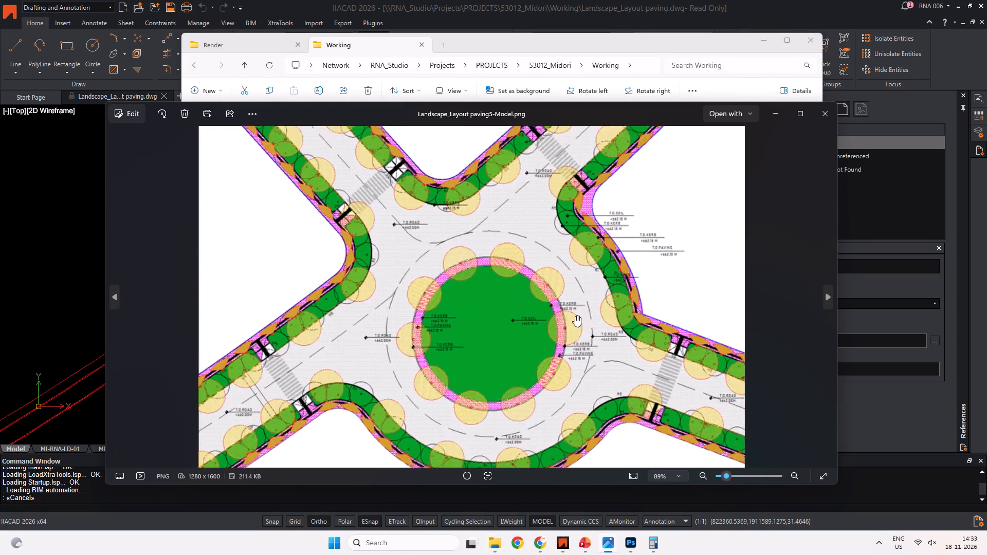
pyautogui.scroll(3, 575, 316)
pyautogui.scroll(-12, 524, 313)
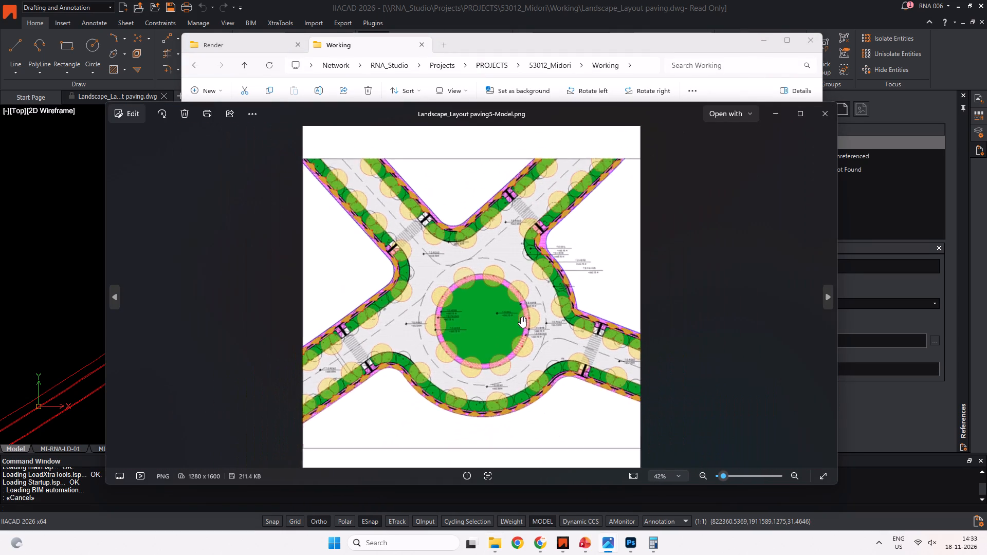
pyautogui.press('Escape')
pyautogui.press('Escape')
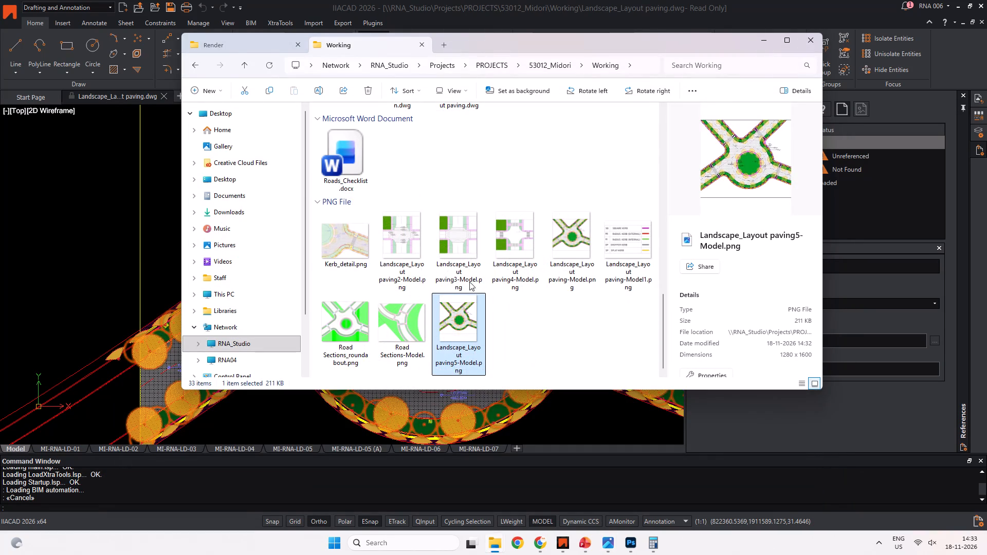
# Switch to the Roads_20261117 presentation and undo the removal of the plan and legend images on the Detail A slide.
pyautogui.hotkey('alt', 'Tab')
pyautogui.hotkey('alt', 'Tab')
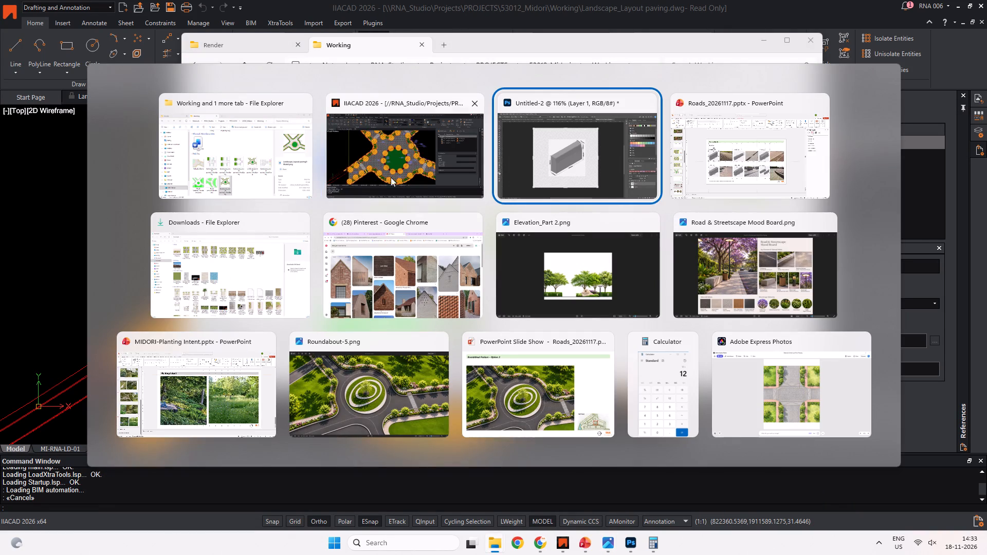
pyautogui.keyDown('alt'); pyautogui.click(733, 162); pyautogui.keyUp('alt')
pyautogui.scroll(1, 96, 286)
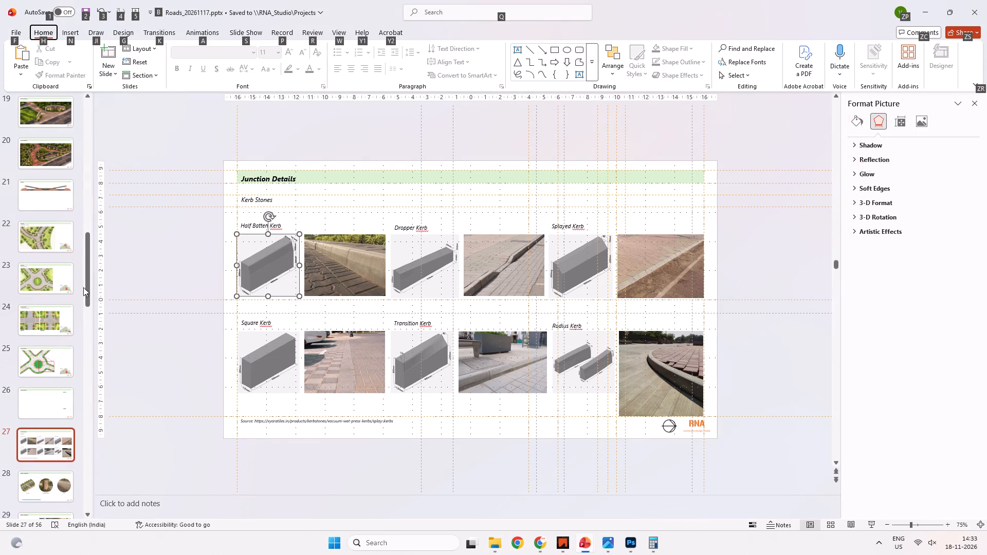
pyautogui.click(41, 357)
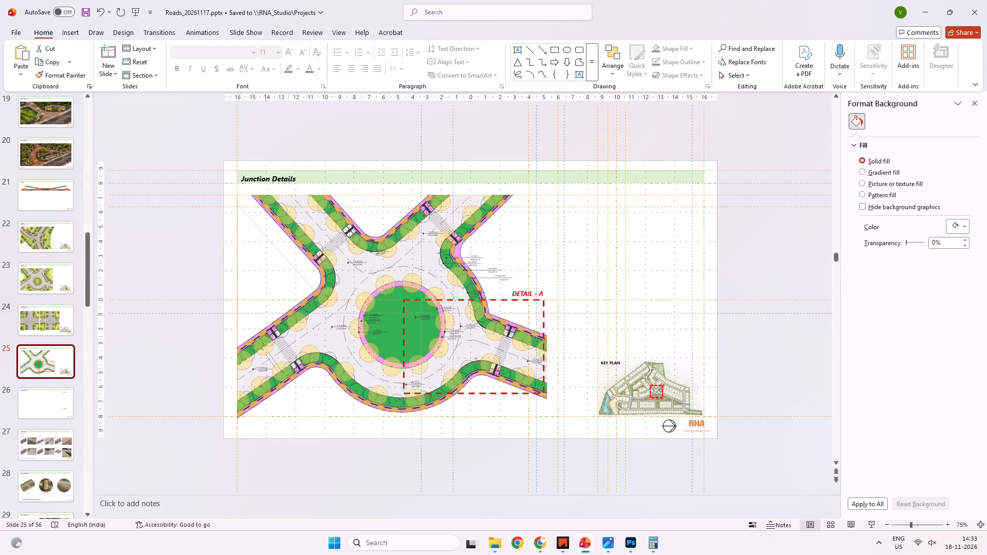
pyautogui.click(45, 400)
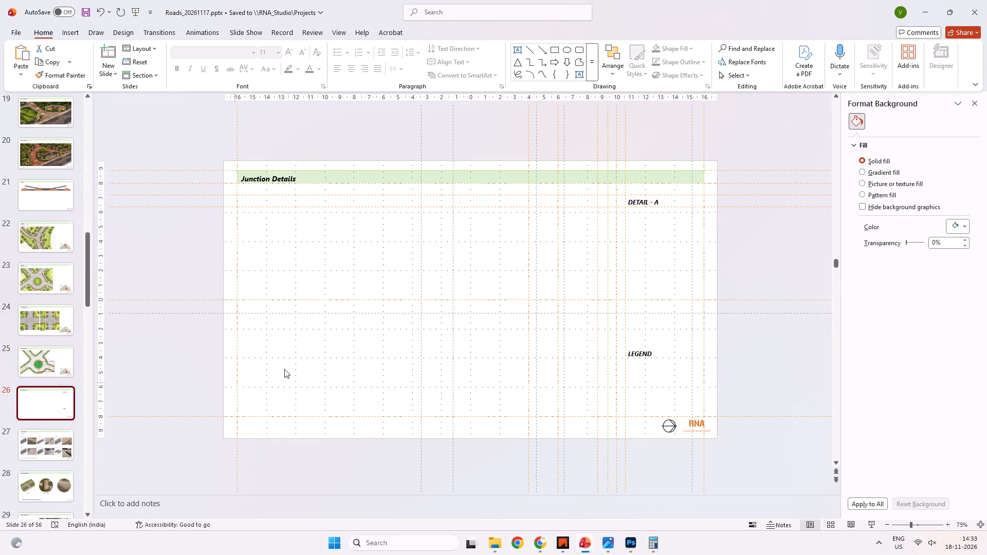
pyautogui.hotkey('ctrl', 'z')
pyautogui.hotkey('ctrl', 'z')
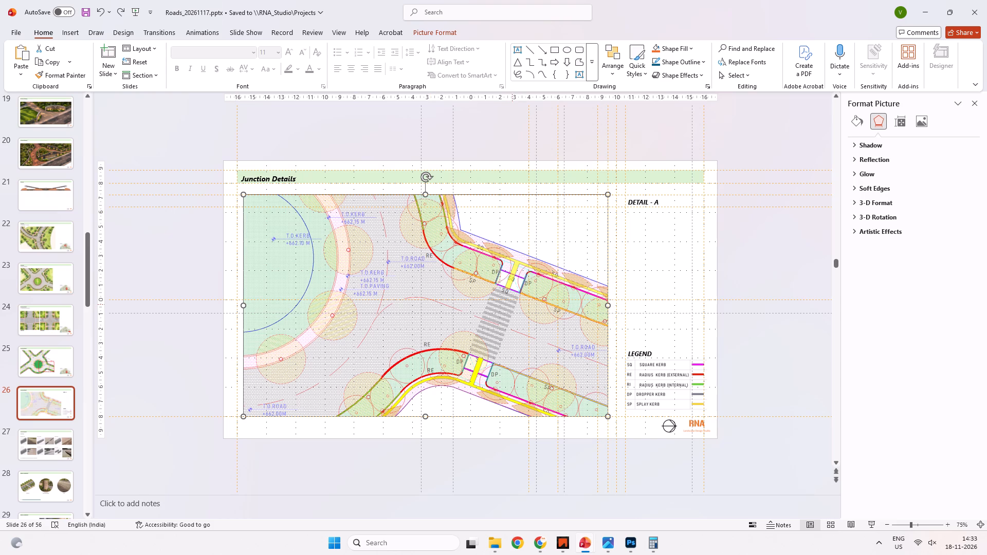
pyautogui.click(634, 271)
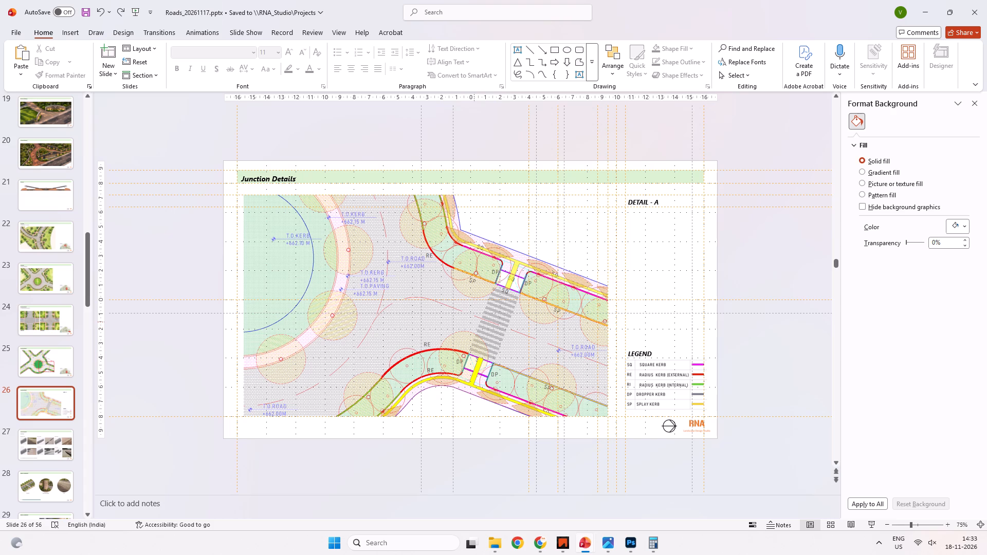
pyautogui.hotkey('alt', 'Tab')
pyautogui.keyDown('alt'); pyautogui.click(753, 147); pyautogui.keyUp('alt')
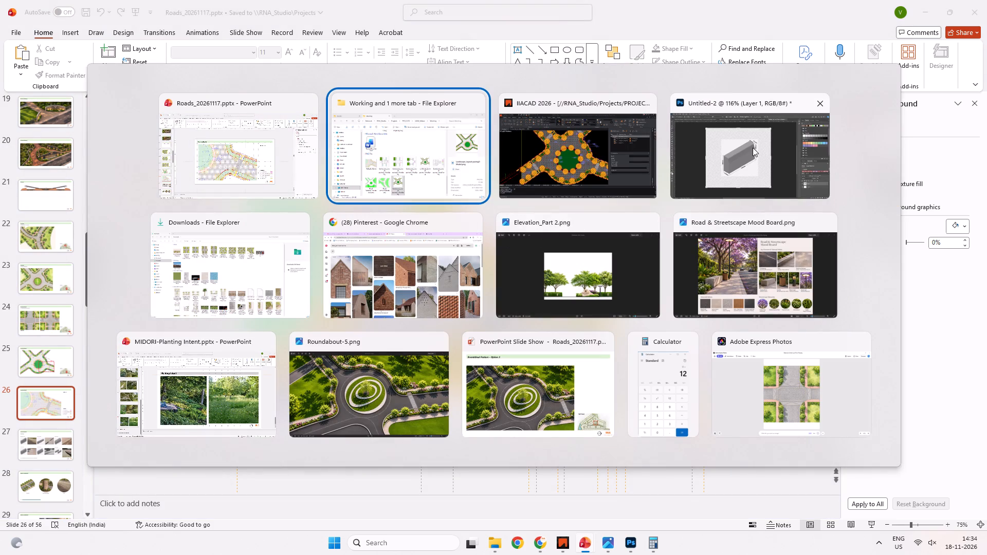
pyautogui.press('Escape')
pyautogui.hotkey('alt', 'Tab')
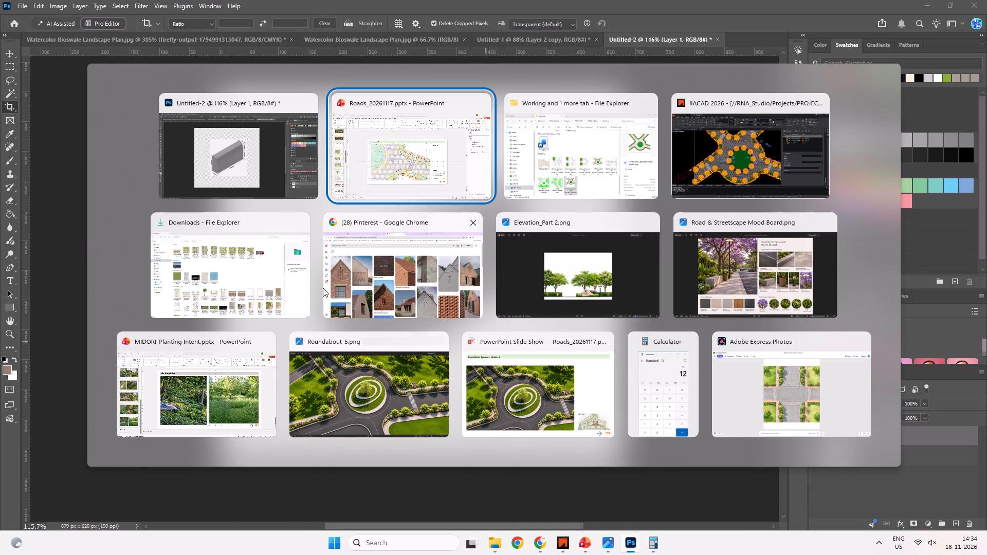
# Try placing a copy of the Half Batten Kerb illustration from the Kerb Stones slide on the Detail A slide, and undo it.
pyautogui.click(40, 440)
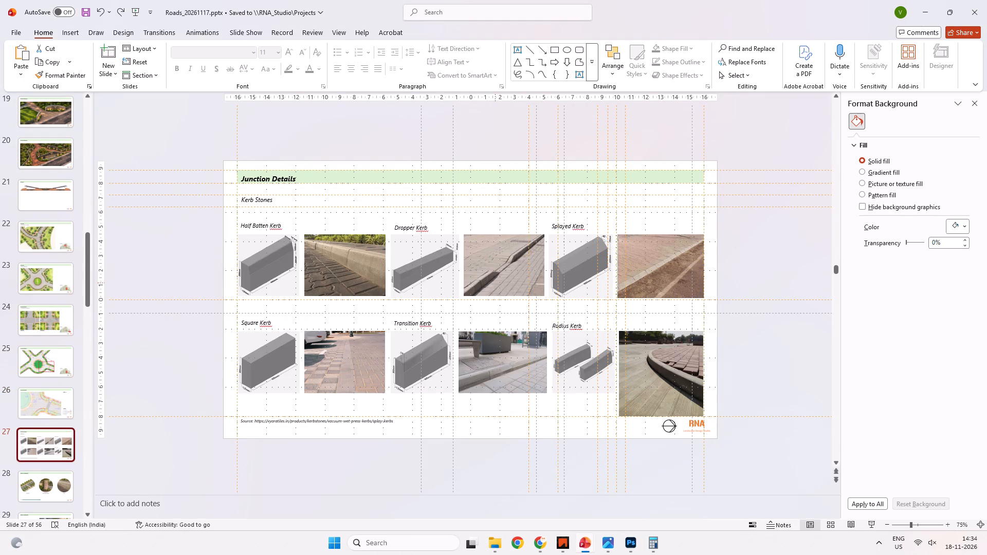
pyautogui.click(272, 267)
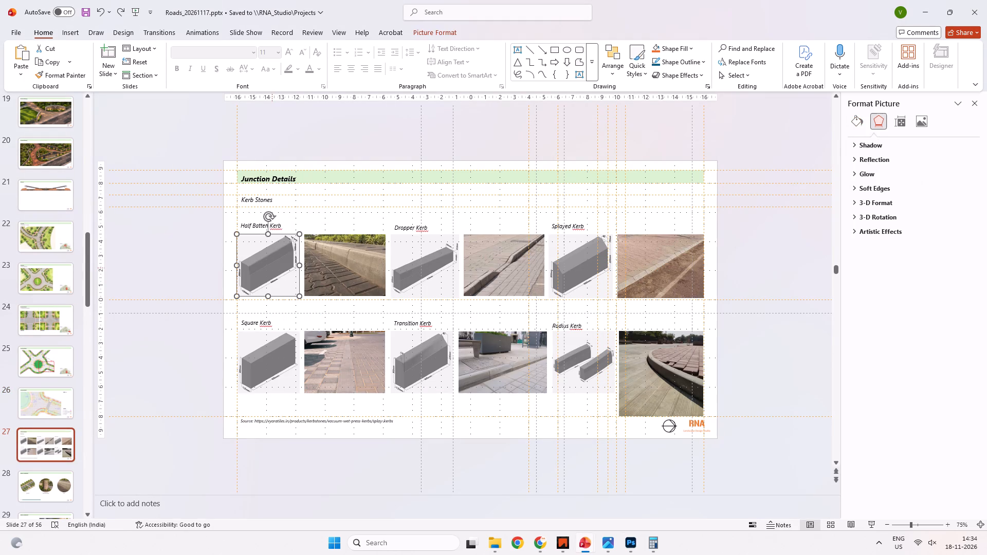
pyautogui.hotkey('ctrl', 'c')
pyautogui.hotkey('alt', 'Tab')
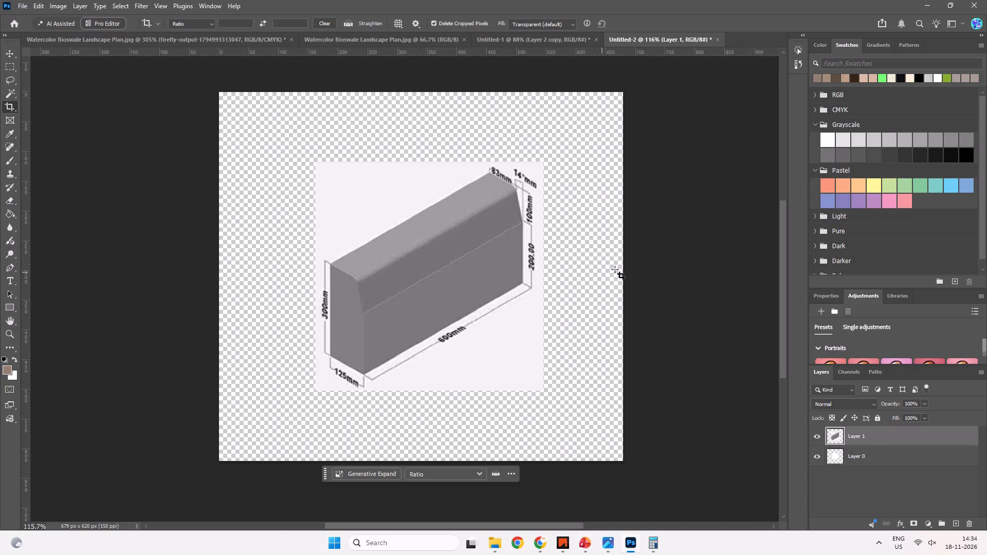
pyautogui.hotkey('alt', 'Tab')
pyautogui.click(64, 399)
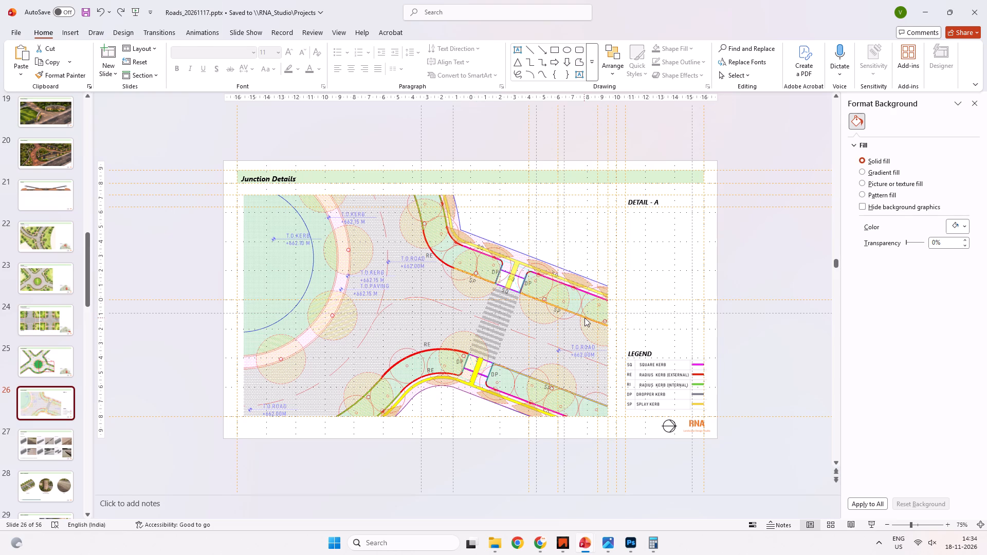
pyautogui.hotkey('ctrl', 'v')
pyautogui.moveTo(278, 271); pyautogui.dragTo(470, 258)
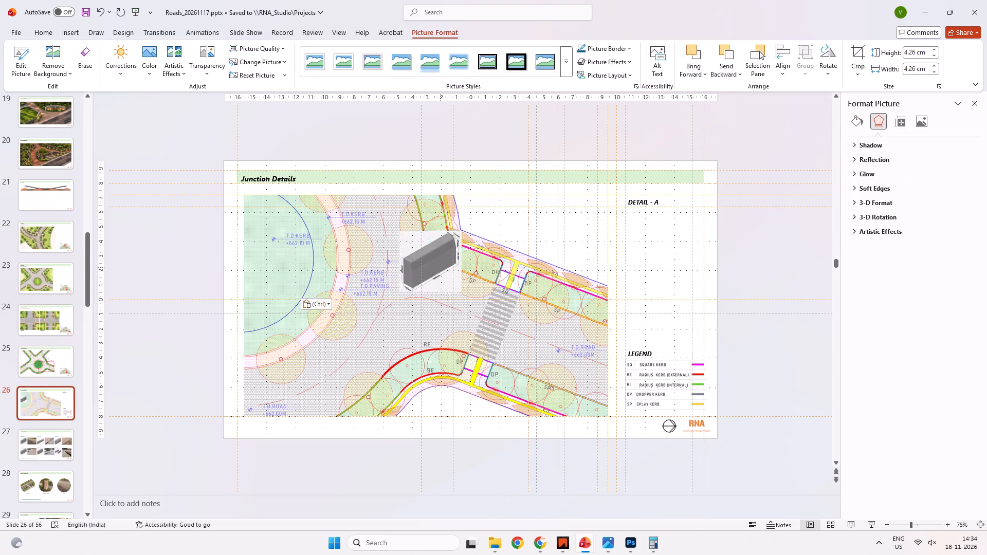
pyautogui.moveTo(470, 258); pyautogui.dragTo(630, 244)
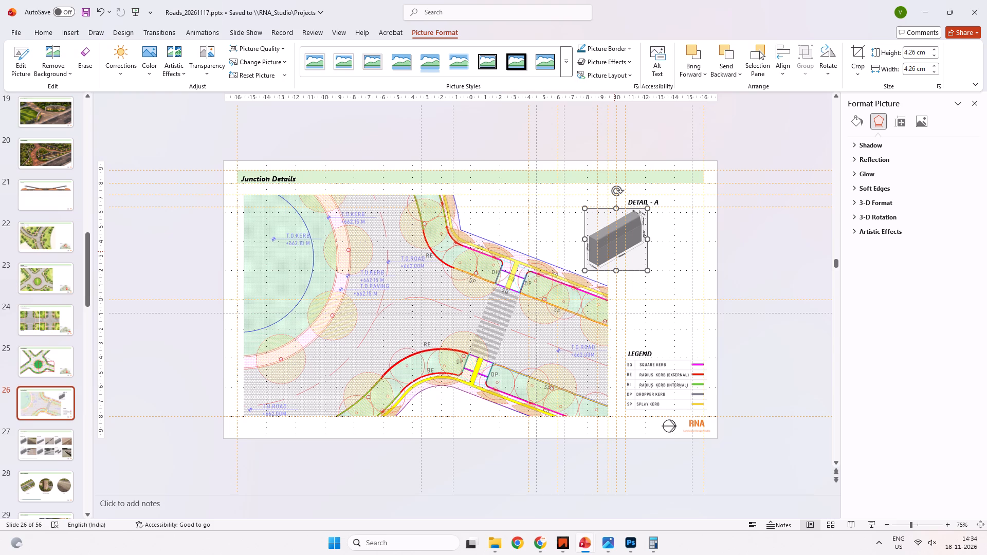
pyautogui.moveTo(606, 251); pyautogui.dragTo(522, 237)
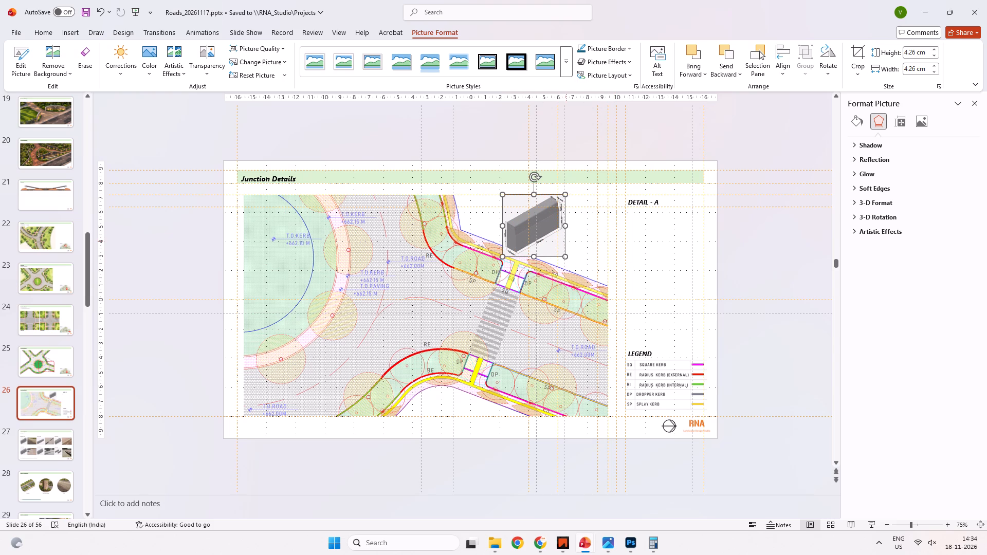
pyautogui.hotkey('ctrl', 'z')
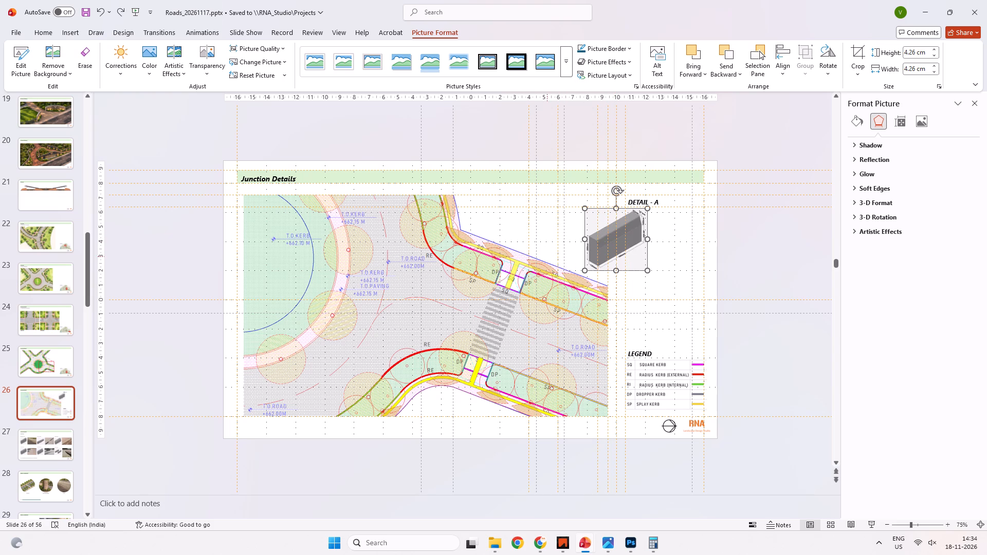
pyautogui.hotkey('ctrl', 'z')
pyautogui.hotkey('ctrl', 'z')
# Find the Entrance slide with the Midori gateway elevation and move the elevation image down.
pyautogui.scroll(-11, 2, 363)
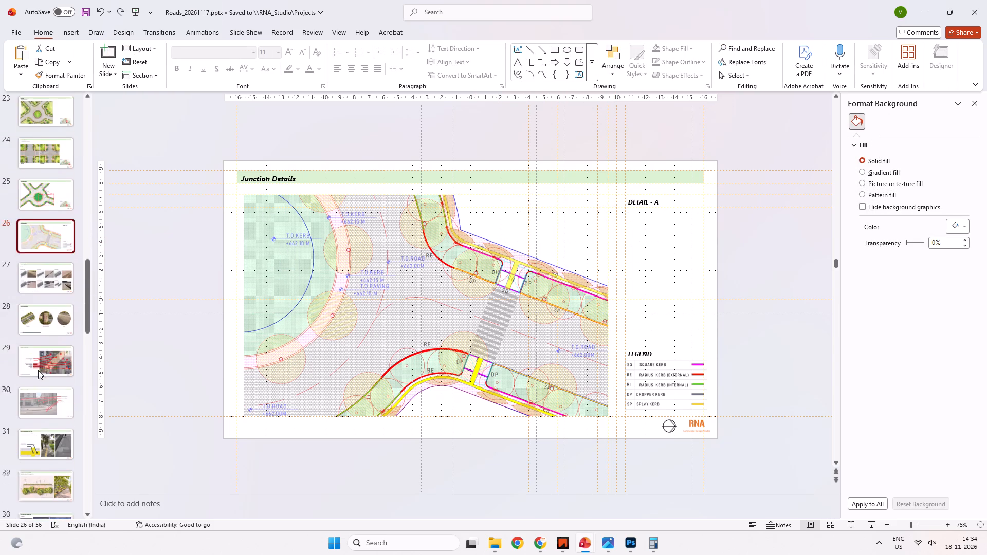
pyautogui.scroll(-5, 38, 370)
pyautogui.scroll(-20, 39, 382)
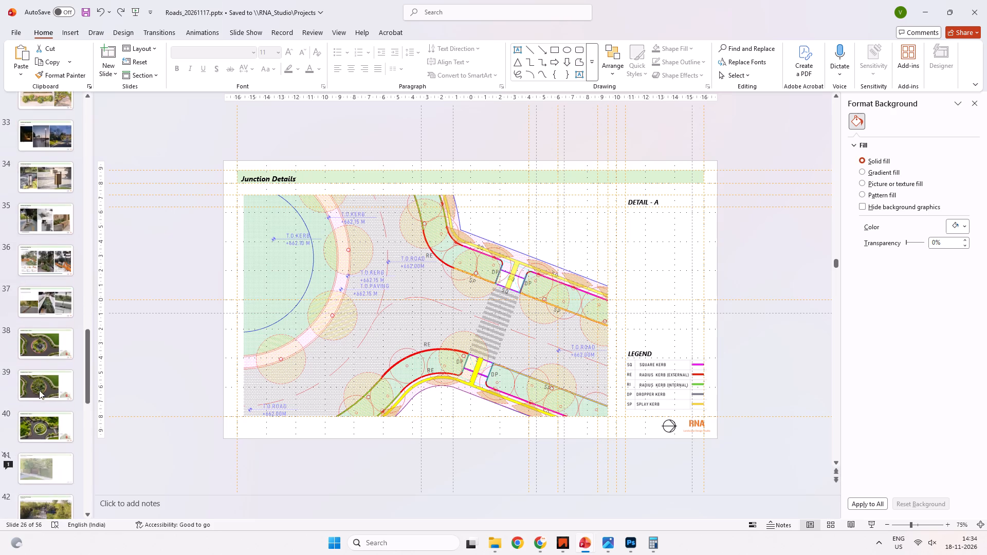
pyautogui.scroll(-6, 39, 390)
pyautogui.scroll(20, 45, 383)
pyautogui.scroll(13, 45, 383)
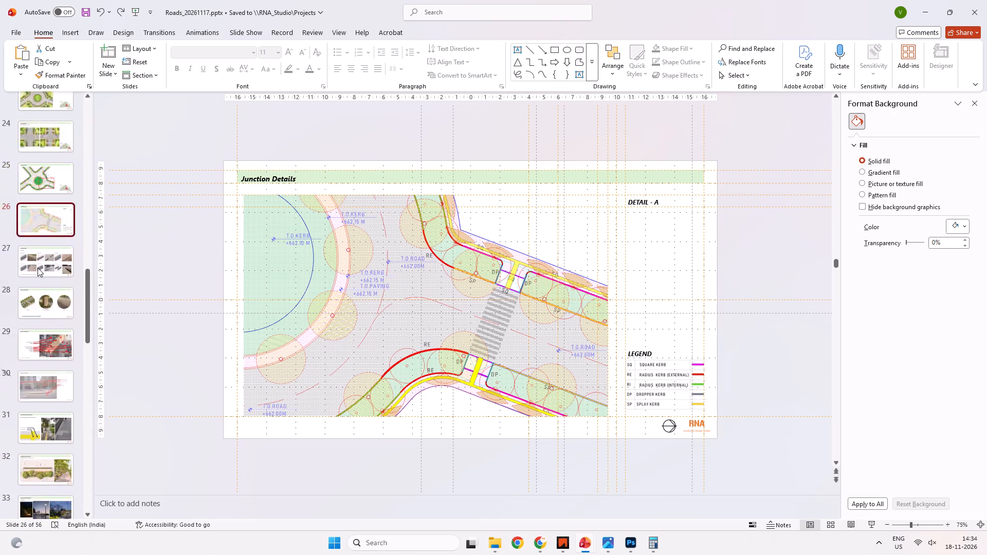
pyautogui.scroll(14, 38, 268)
pyautogui.click(46, 204)
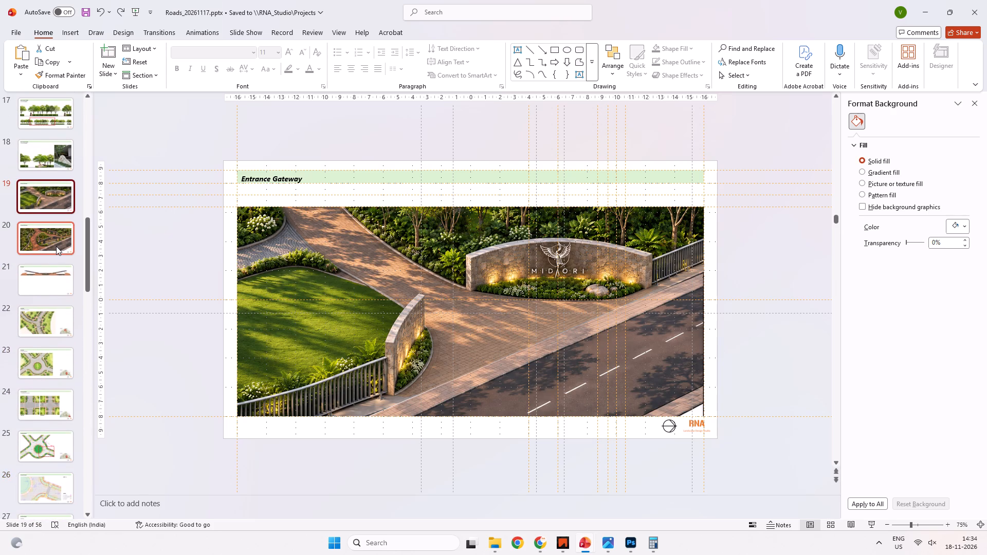
pyautogui.click(56, 247)
pyautogui.click(51, 286)
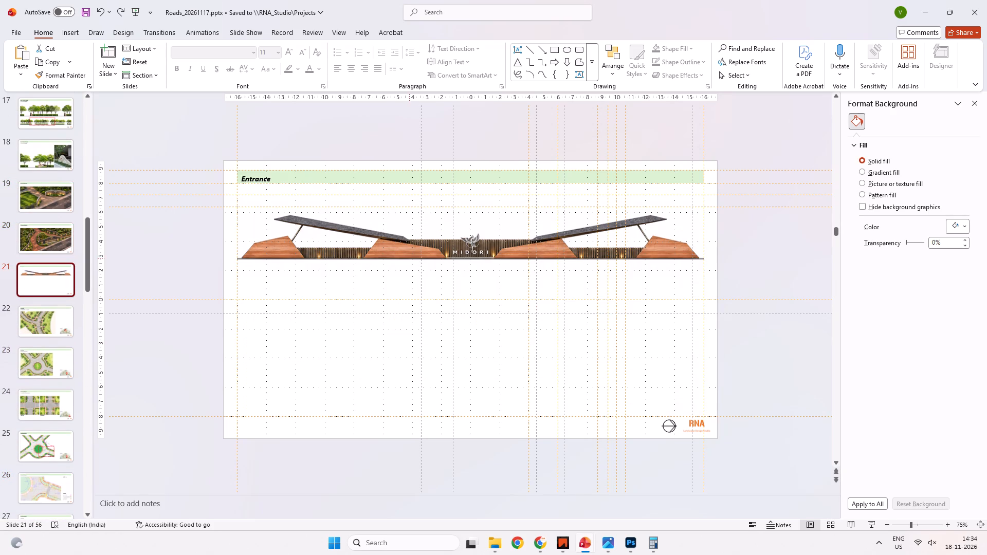
pyautogui.click(409, 258)
pyautogui.moveTo(467, 260); pyautogui.dragTo(470, 307)
# Switch to File Explorer and copy the Entrance Gateway-1.png image from the Render folder.
pyautogui.hotkey('alt', 'Tab')
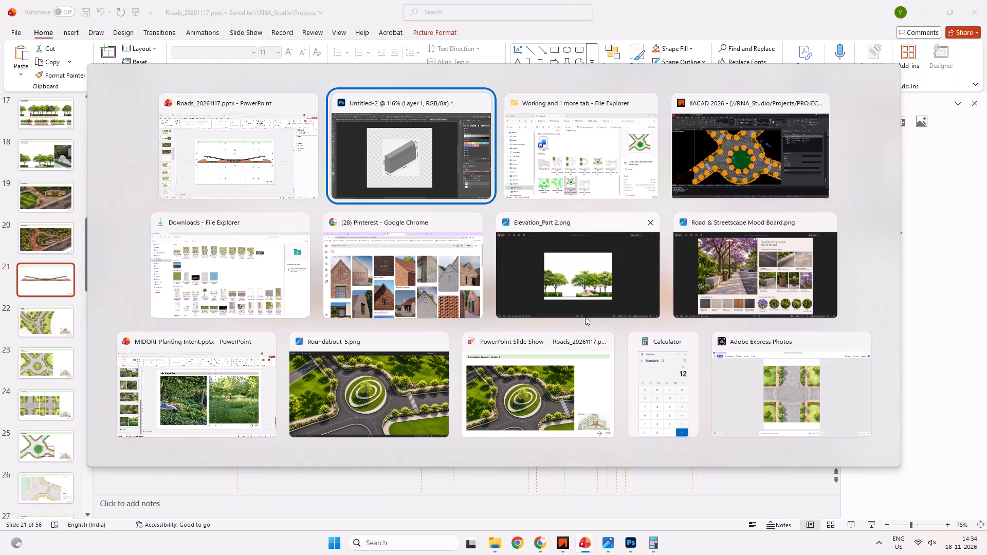
pyautogui.hotkey('alt', 'Tab')
pyautogui.hotkey('alt', 'Tab')
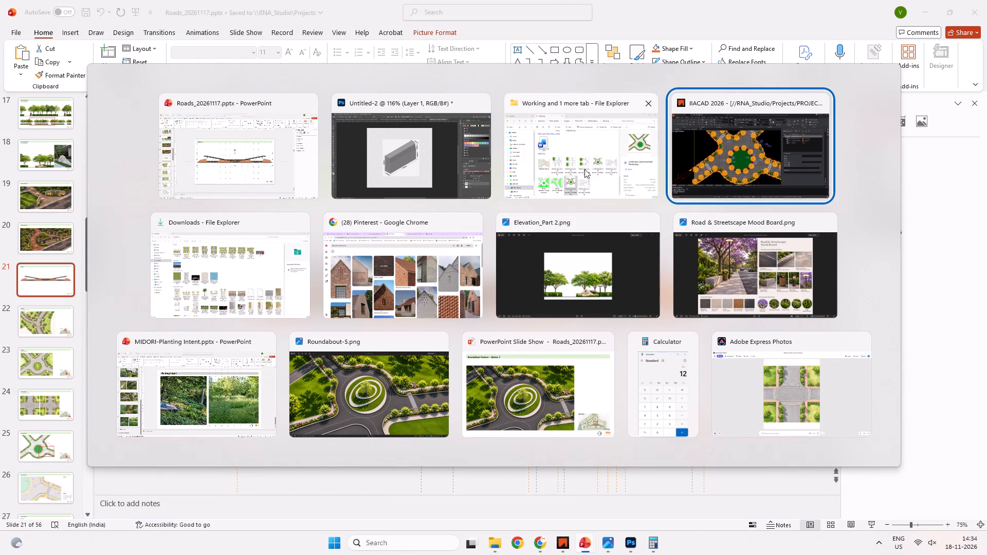
pyautogui.keyDown('alt'); pyautogui.click(579, 170); pyautogui.keyUp('alt')
pyautogui.click(243, 45)
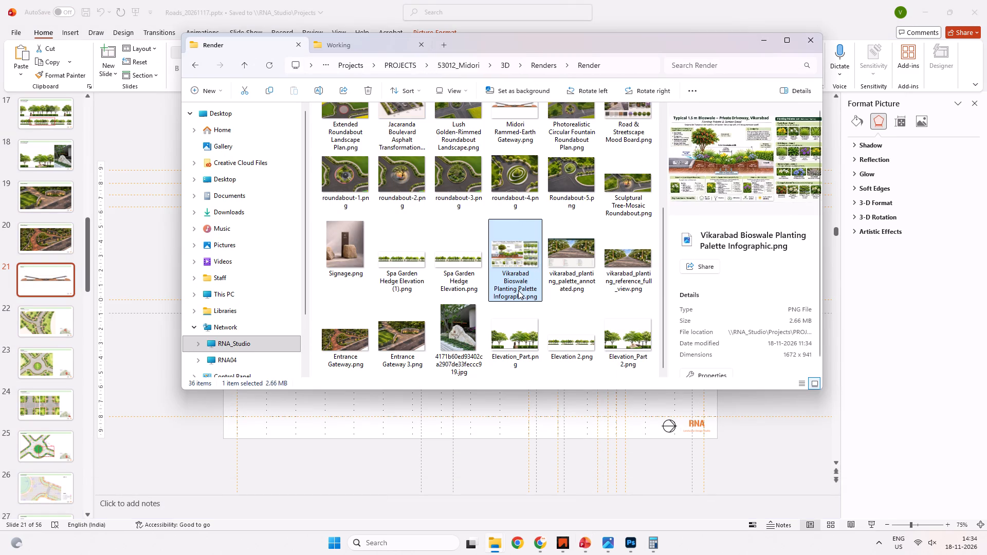
pyautogui.scroll(-1, 518, 290)
pyautogui.click(782, 43)
pyautogui.scroll(4, 508, 272)
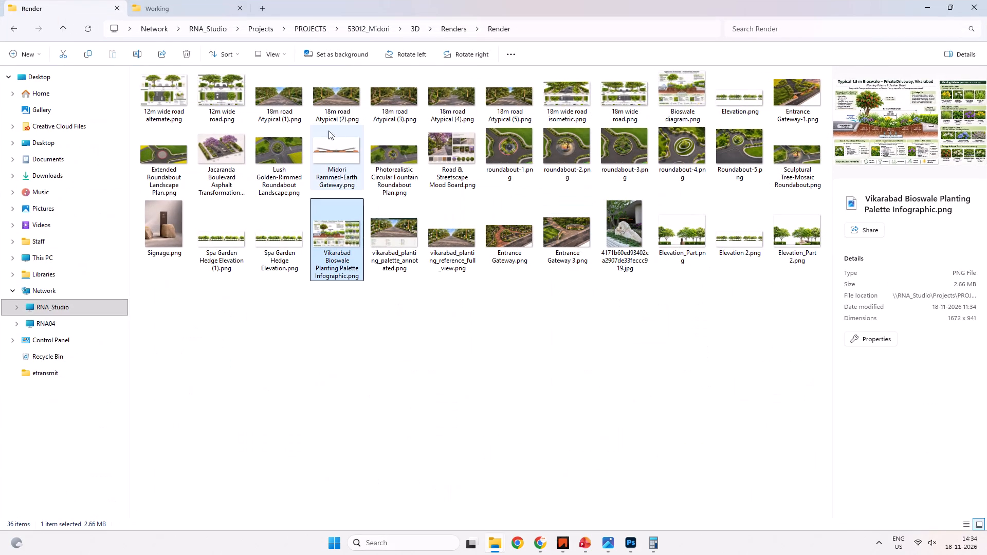
pyautogui.click(783, 94)
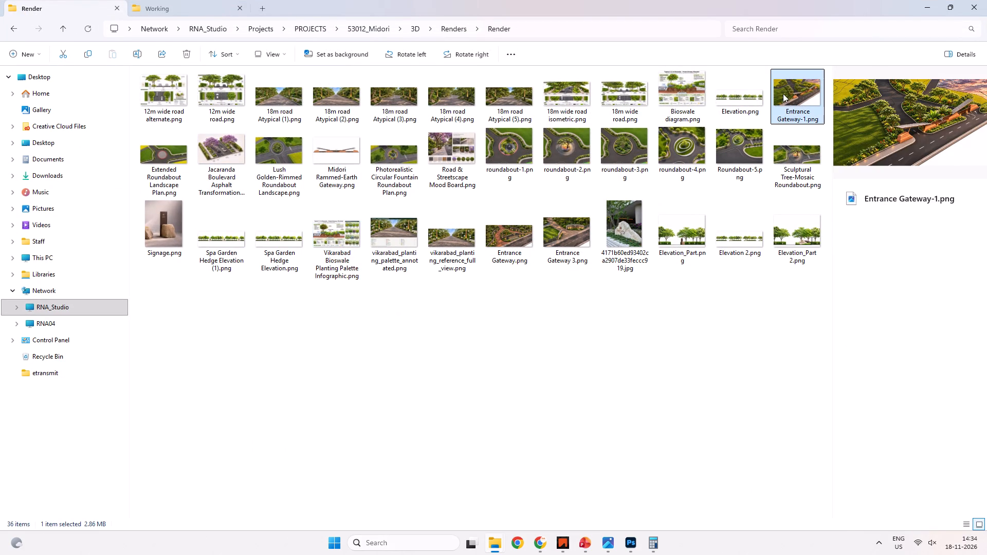
pyautogui.hotkey('ctrl', 'c')
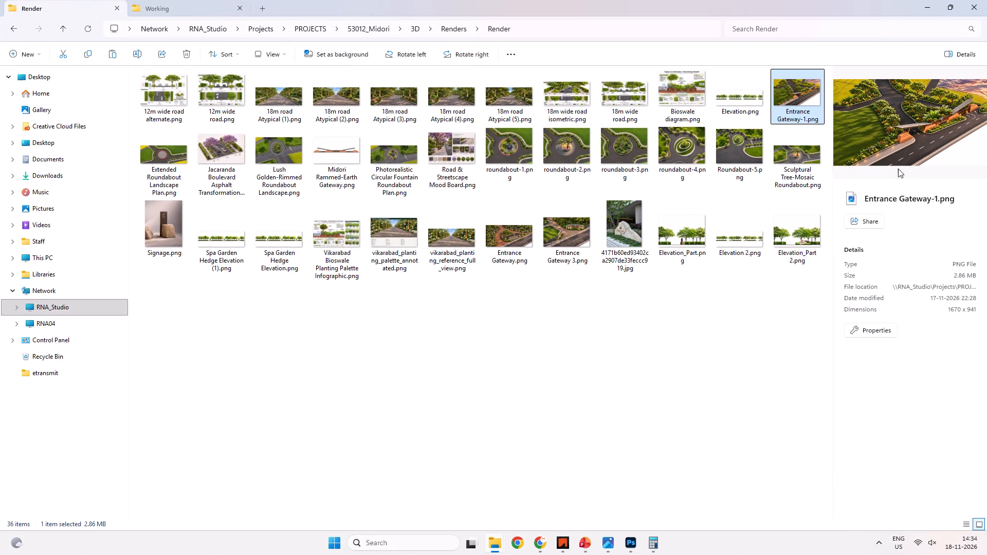
# Switch back to the Roads_20261117 presentation and move the gateway elevation into the lower part of the Entrance slide.
pyautogui.hotkey('alt', 'Tab')
pyautogui.click(452, 288)
pyautogui.moveTo(477, 285); pyautogui.dragTo(480, 373)
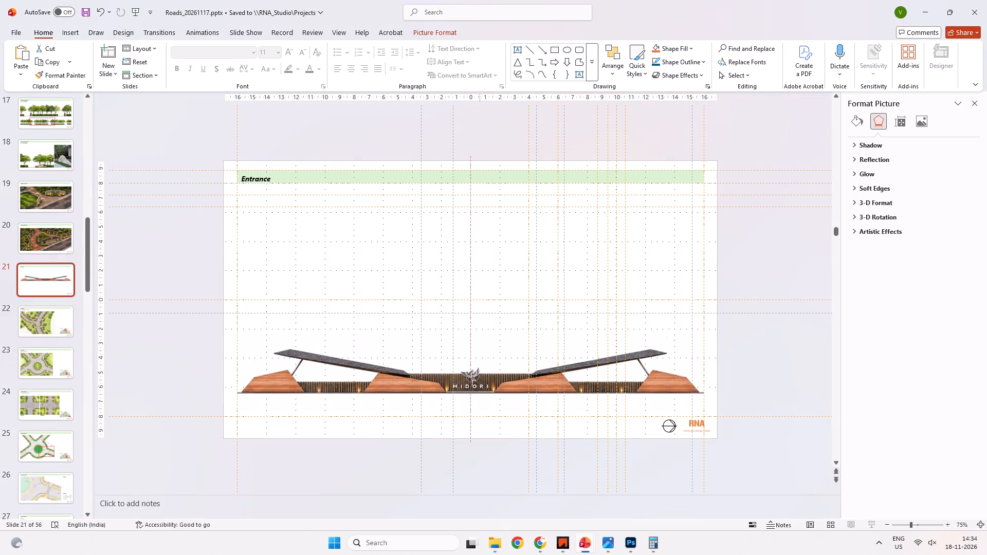
pyautogui.moveTo(480, 373); pyautogui.dragTo(476, 373)
# Crop the empty strip off the bottom of the gateway elevation image, just below its ground line.
pyautogui.rightClick(480, 366)
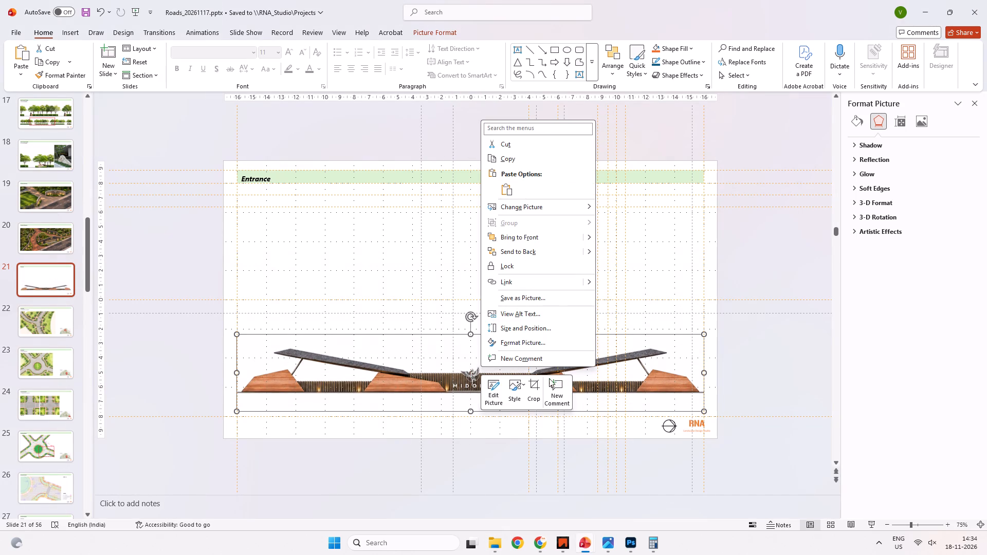
pyautogui.click(531, 384)
pyautogui.moveTo(466, 400); pyautogui.dragTo(466, 384)
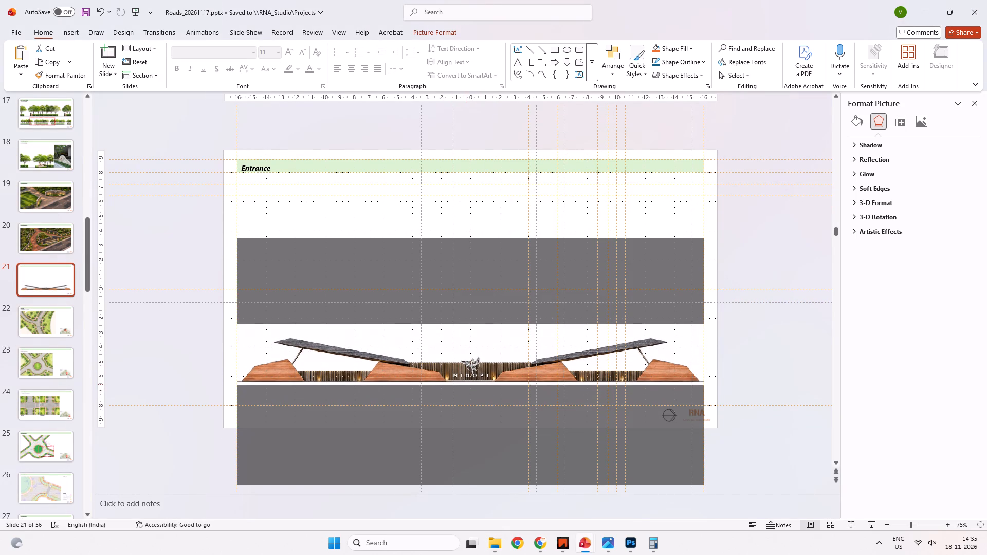
pyautogui.moveTo(466, 384); pyautogui.dragTo(465, 384)
pyautogui.click(721, 326)
# Move the cropped gateway elevation down to sit just above the slide's bottom guide, centred horizontally.
pyautogui.click(498, 355)
pyautogui.rightClick(497, 355)
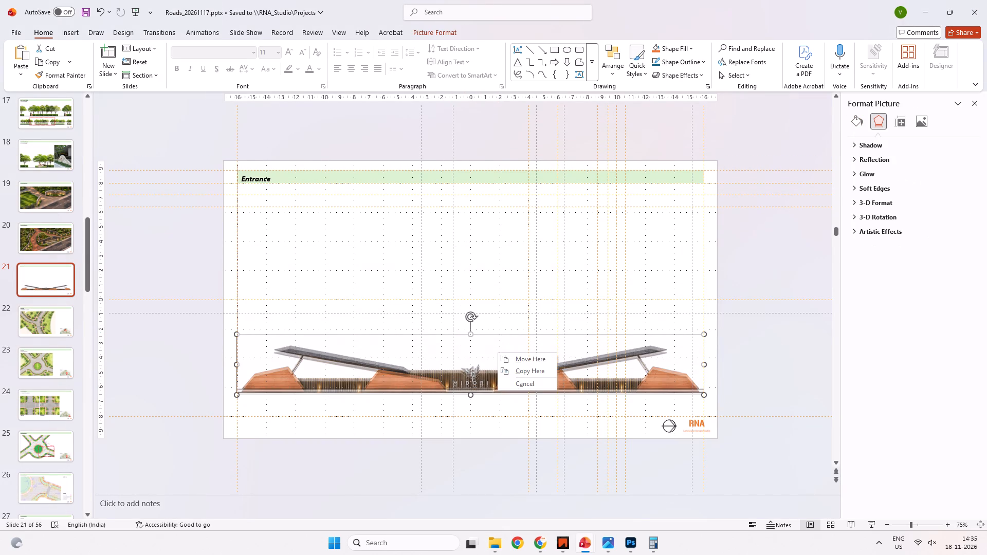
pyautogui.click(592, 264)
pyautogui.moveTo(497, 340); pyautogui.dragTo(497, 358)
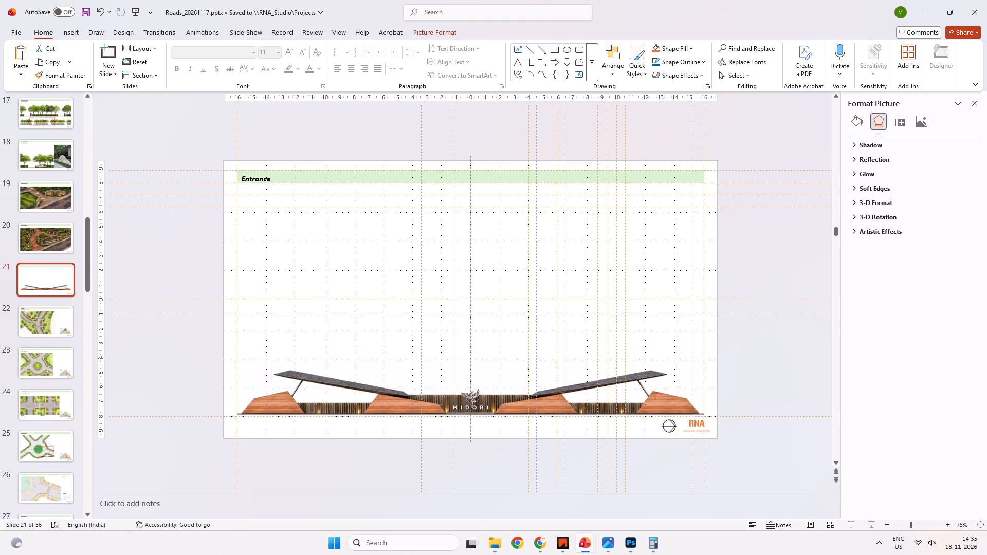
pyautogui.moveTo(497, 358); pyautogui.dragTo(496, 356)
pyautogui.click(802, 320)
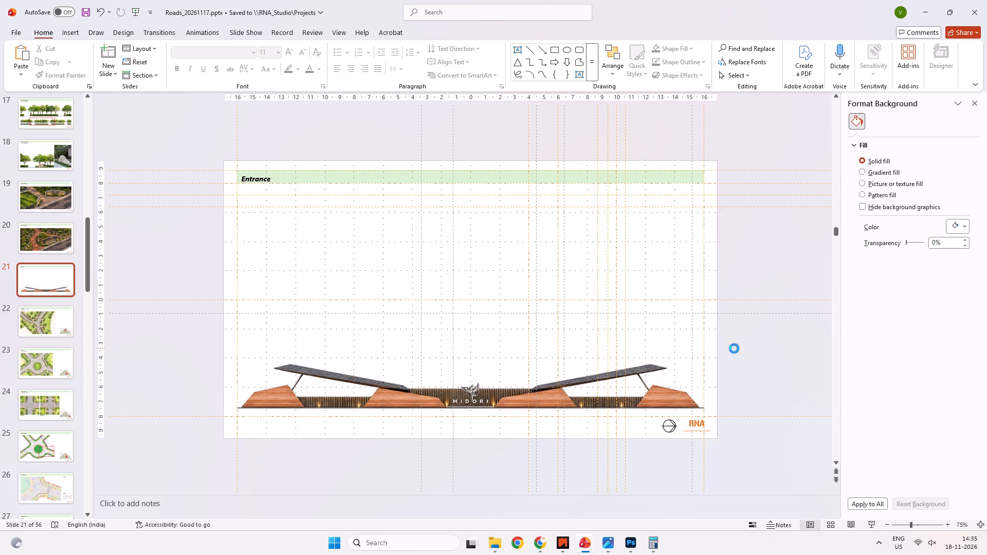
# Paste the Entrance Gateway-1 render onto the Entrance slide and crop its bottom to a height of about 16.3 cm.
pyautogui.hotkey('ctrl', 'v')
pyautogui.rightClick(493, 295)
pyautogui.click(547, 319)
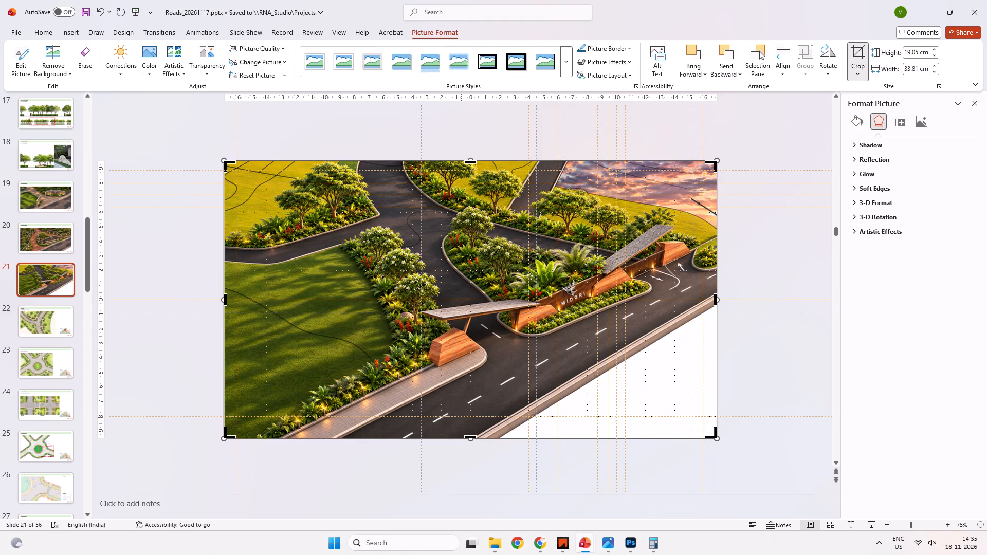
pyautogui.moveTo(466, 437); pyautogui.dragTo(466, 397)
pyautogui.click(765, 344)
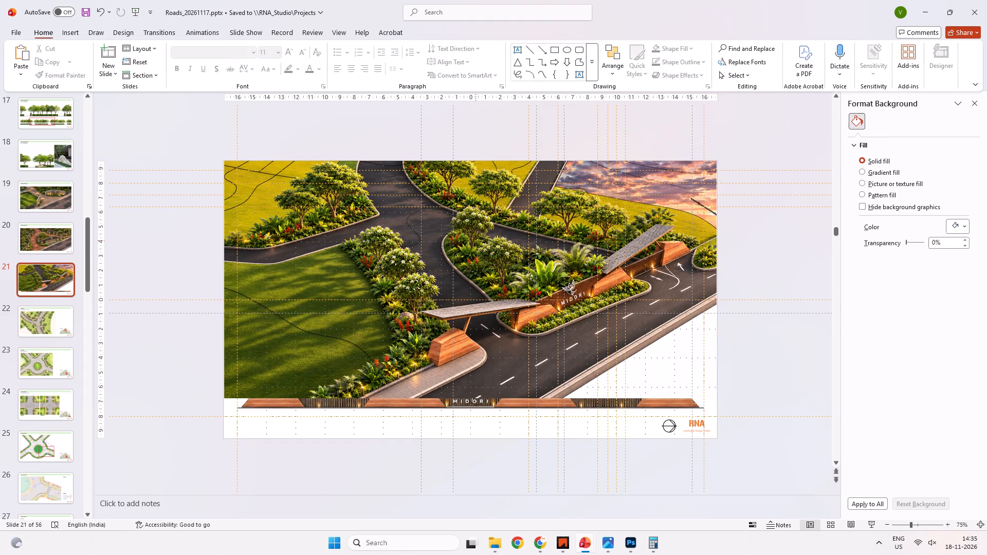
# Position the entrance render above the gateway elevation and scale it to about 31.99 cm wide, between the side guides.
pyautogui.moveTo(492, 283); pyautogui.dragTo(491, 226)
pyautogui.keyDown('shift'); pyautogui.moveTo(500, 255); pyautogui.dragTo(500, 270); pyautogui.keyUp('shift')
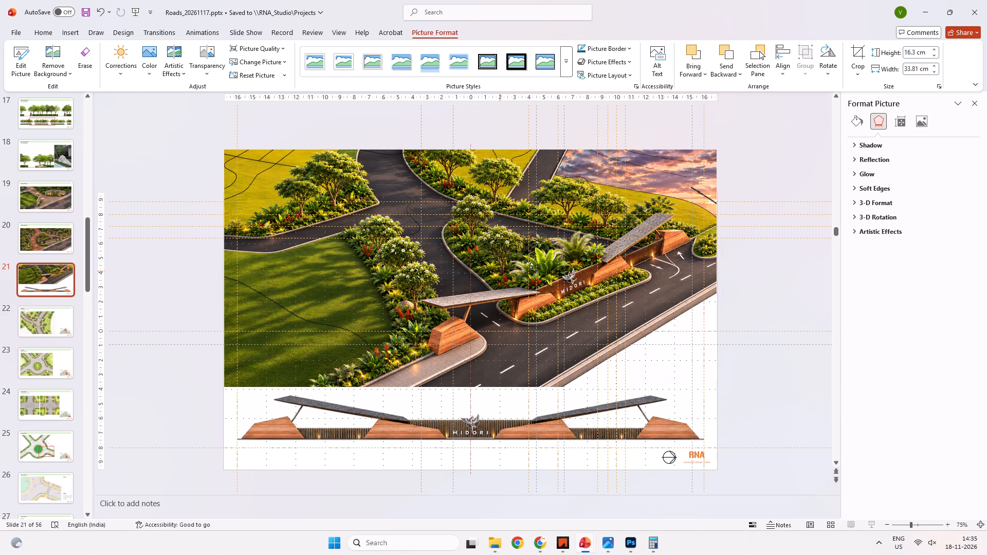
pyautogui.keyDown('shift'); pyautogui.moveTo(500, 270); pyautogui.dragTo(500, 269); pyautogui.keyUp('shift')
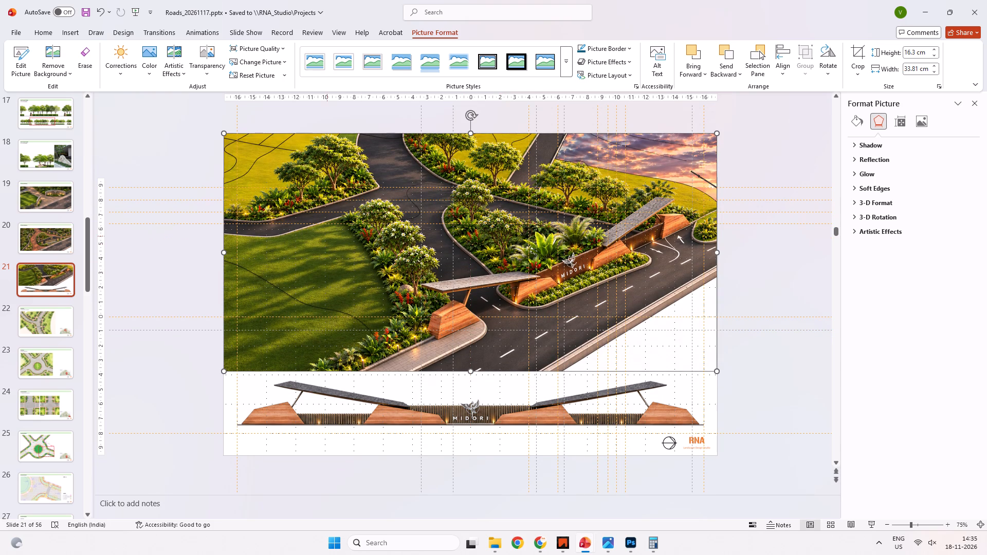
pyautogui.keyDown('shift'); pyautogui.moveTo(227, 133); pyautogui.dragTo(237, 179); pyautogui.keyUp('shift')
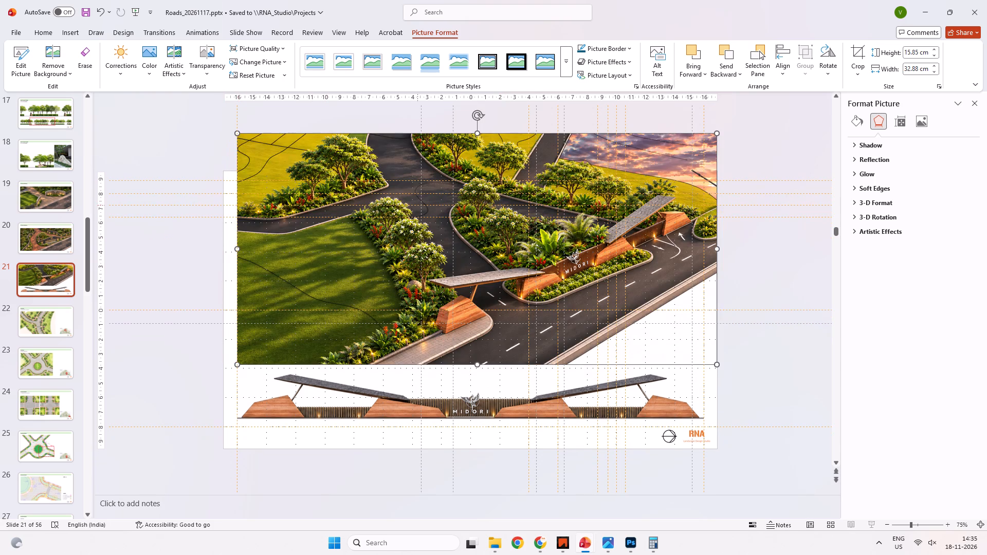
pyautogui.keyDown('shift'); pyautogui.moveTo(717, 133); pyautogui.dragTo(704, 160); pyautogui.keyUp('shift')
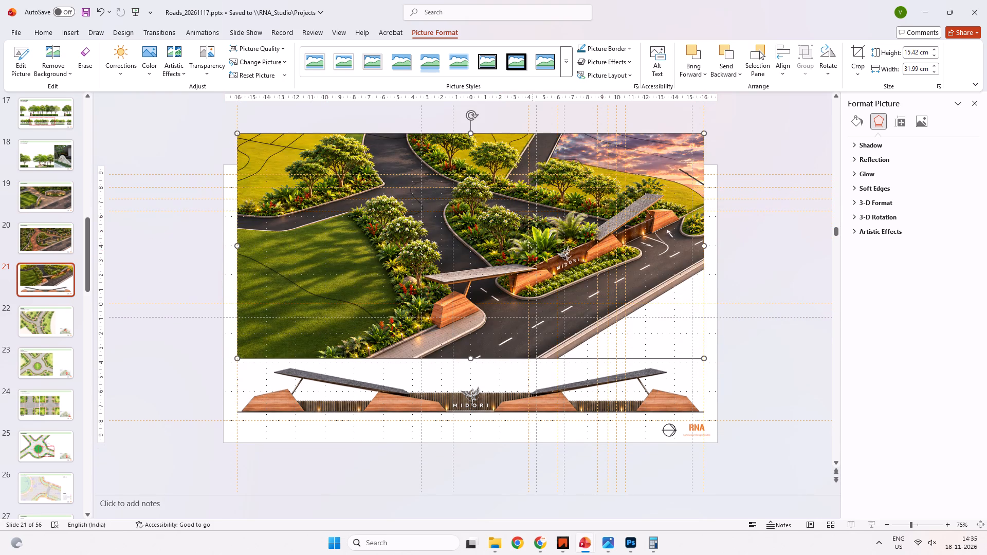
# Crop the top of the entrance render down to the slide's uppermost horizontal guide, removing the part that overshoots the slide.
pyautogui.rightClick(499, 264)
pyautogui.click(555, 232)
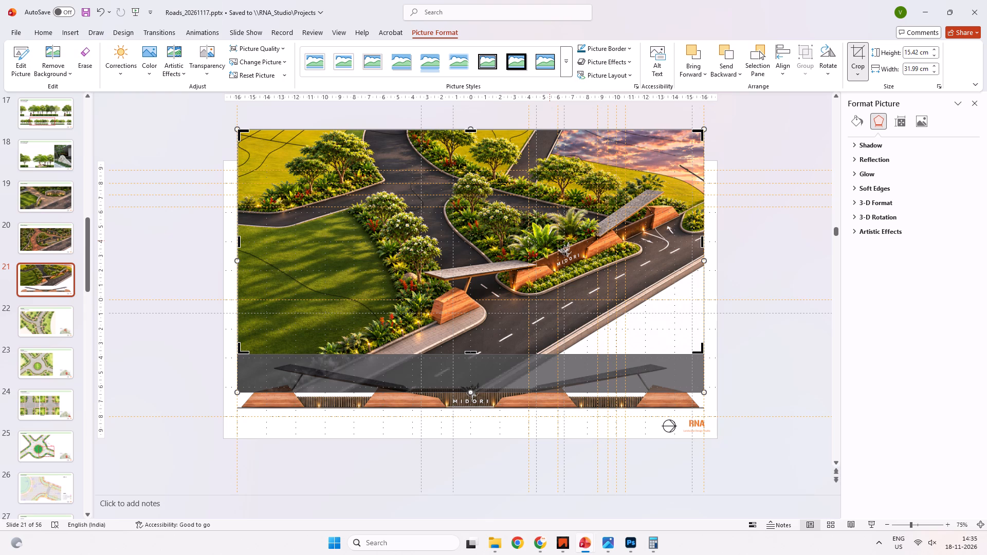
pyautogui.moveTo(472, 129); pyautogui.dragTo(472, 157)
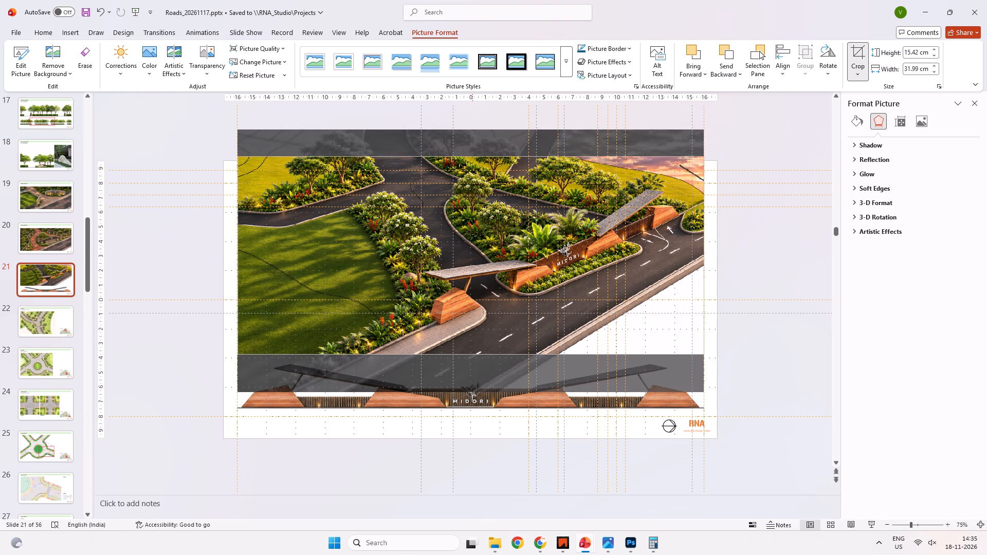
pyautogui.moveTo(472, 157); pyautogui.dragTo(471, 172)
pyautogui.click(724, 127)
# Move the entrance render down so its top edge sits on the guide just below the Entrance title band.
pyautogui.keyDown('shift'); pyautogui.moveTo(501, 246); pyautogui.dragTo(501, 249); pyautogui.keyUp('shift')
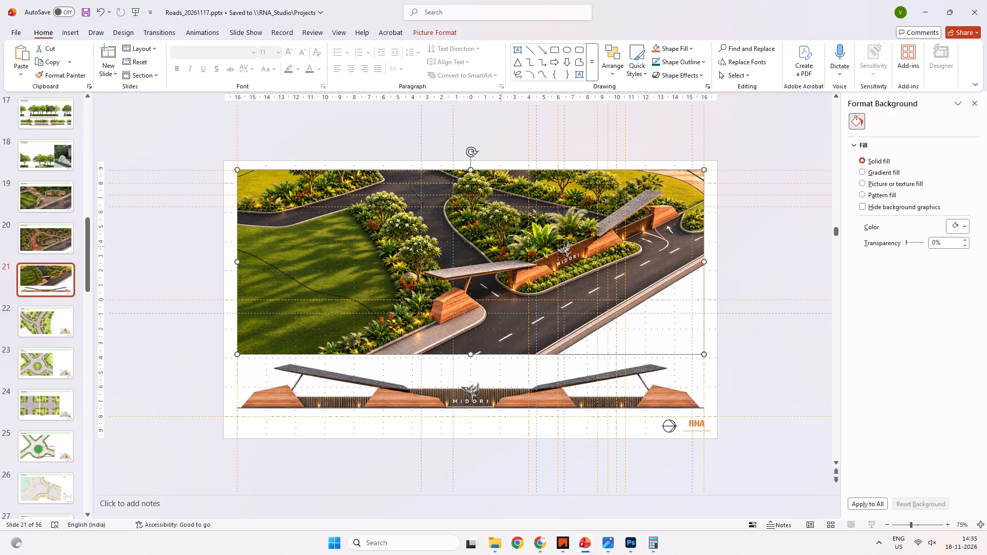
pyautogui.keyDown('shift'); pyautogui.moveTo(501, 249); pyautogui.dragTo(501, 256); pyautogui.keyUp('shift')
pyautogui.rightClick(516, 317)
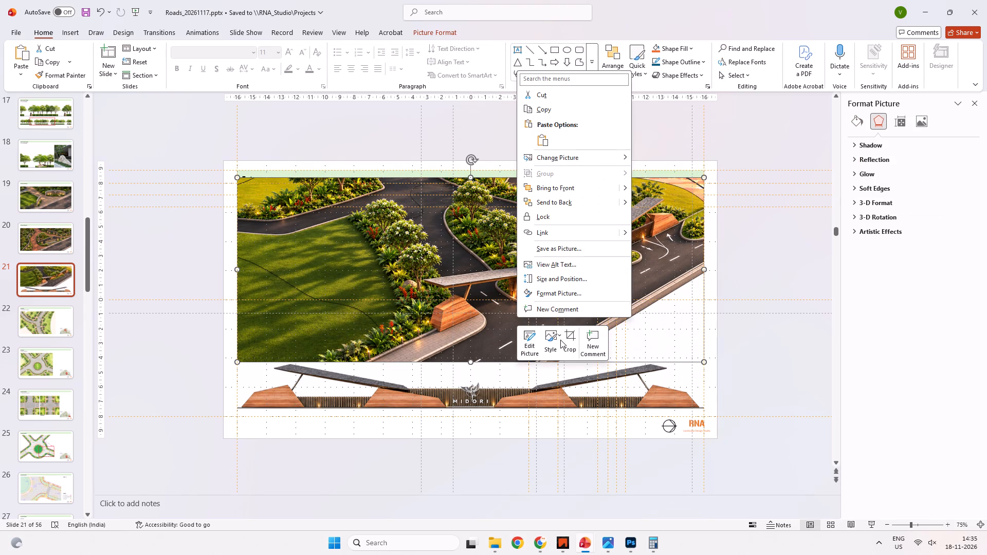
pyautogui.press('Escape')
pyautogui.moveTo(583, 272); pyautogui.dragTo(584, 291)
# Crop the bottom of the entrance render so it ends just above the canopies of the gateway elevation.
pyautogui.rightClick(576, 297)
pyautogui.click(627, 316)
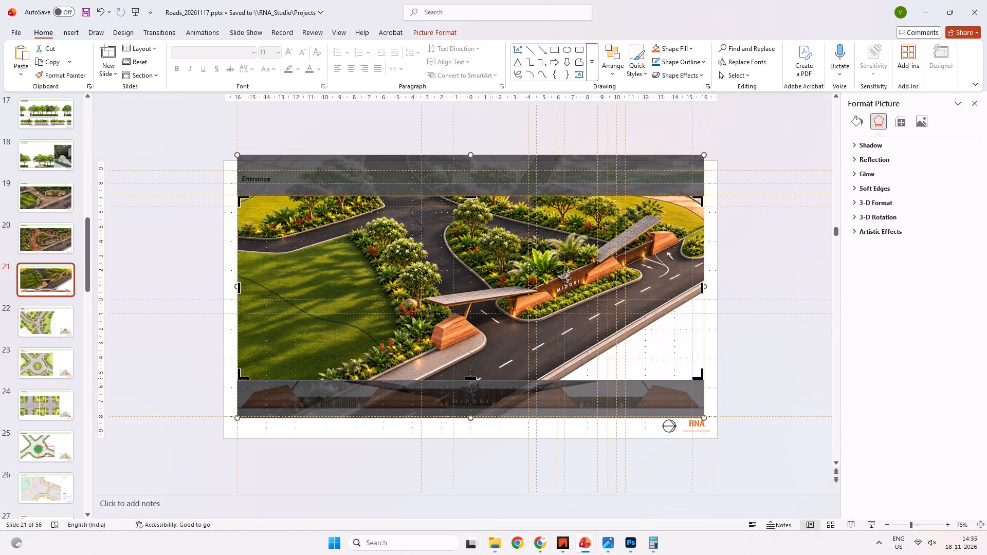
pyautogui.moveTo(475, 378); pyautogui.dragTo(473, 356)
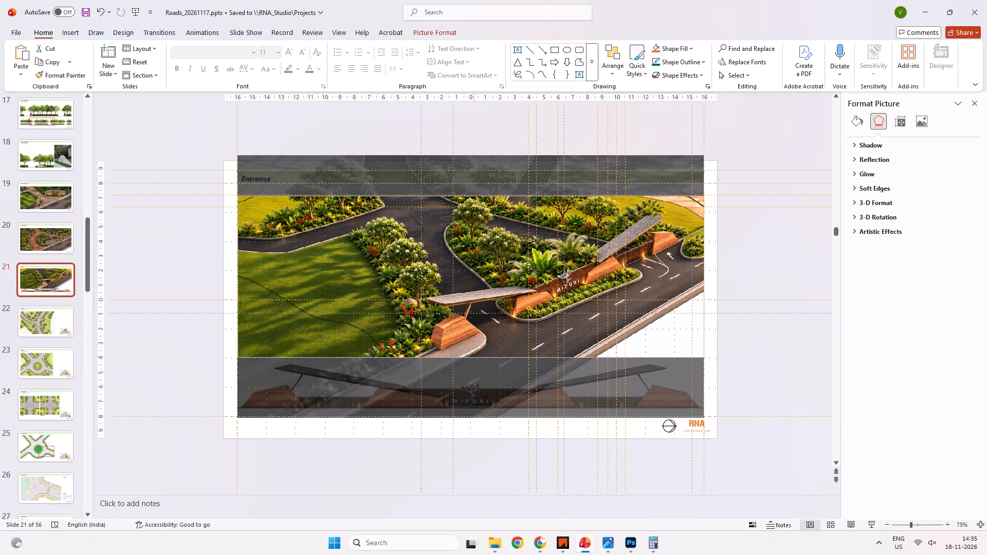
pyautogui.moveTo(473, 356); pyautogui.dragTo(472, 359)
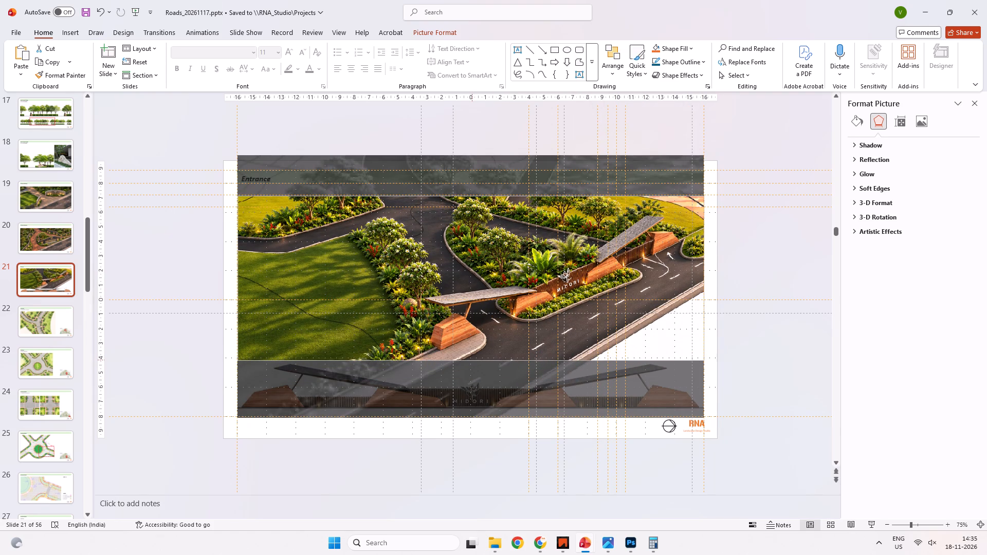
pyautogui.moveTo(472, 359); pyautogui.dragTo(472, 356)
pyautogui.keyDown('shift'); pyautogui.moveTo(544, 280); pyautogui.dragTo(545, 275); pyautogui.keyUp('shift')
pyautogui.click(757, 236)
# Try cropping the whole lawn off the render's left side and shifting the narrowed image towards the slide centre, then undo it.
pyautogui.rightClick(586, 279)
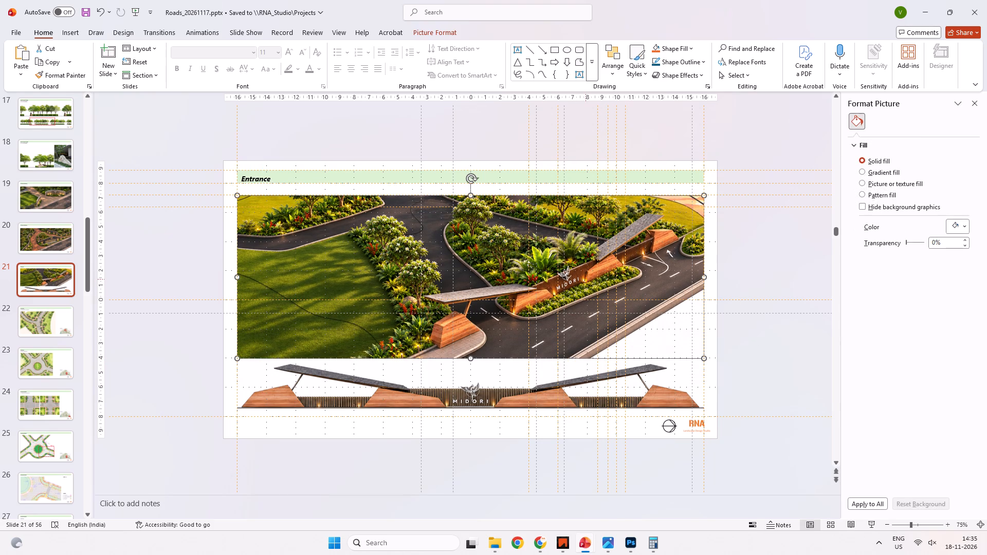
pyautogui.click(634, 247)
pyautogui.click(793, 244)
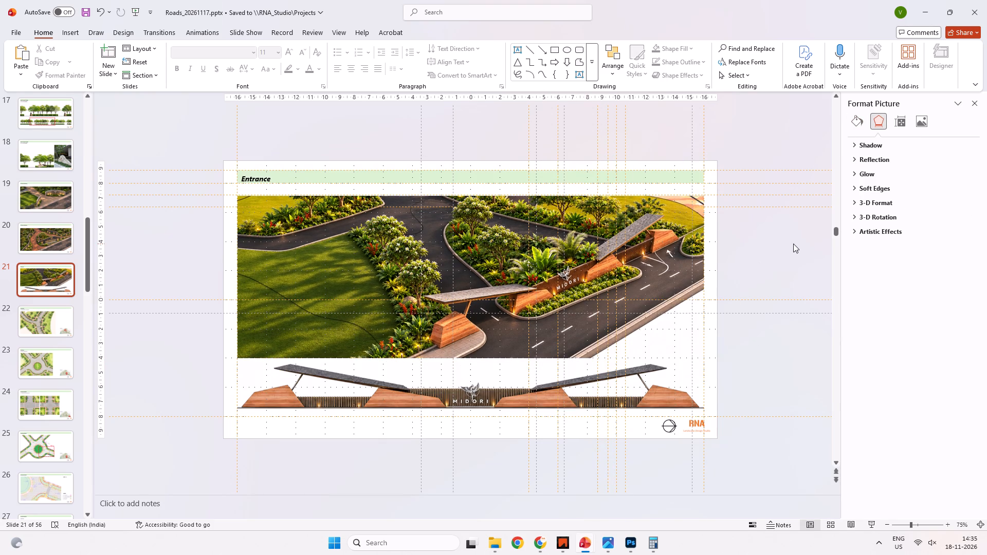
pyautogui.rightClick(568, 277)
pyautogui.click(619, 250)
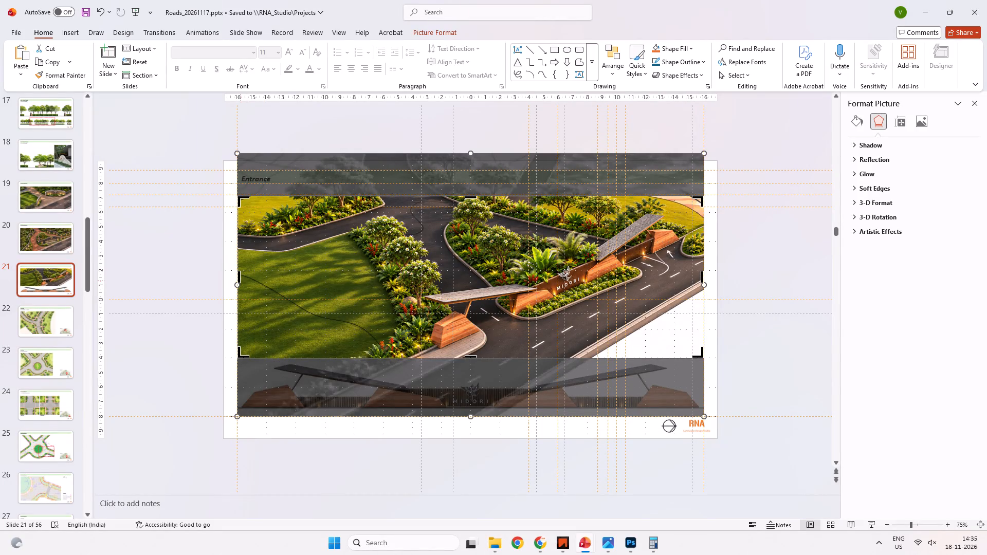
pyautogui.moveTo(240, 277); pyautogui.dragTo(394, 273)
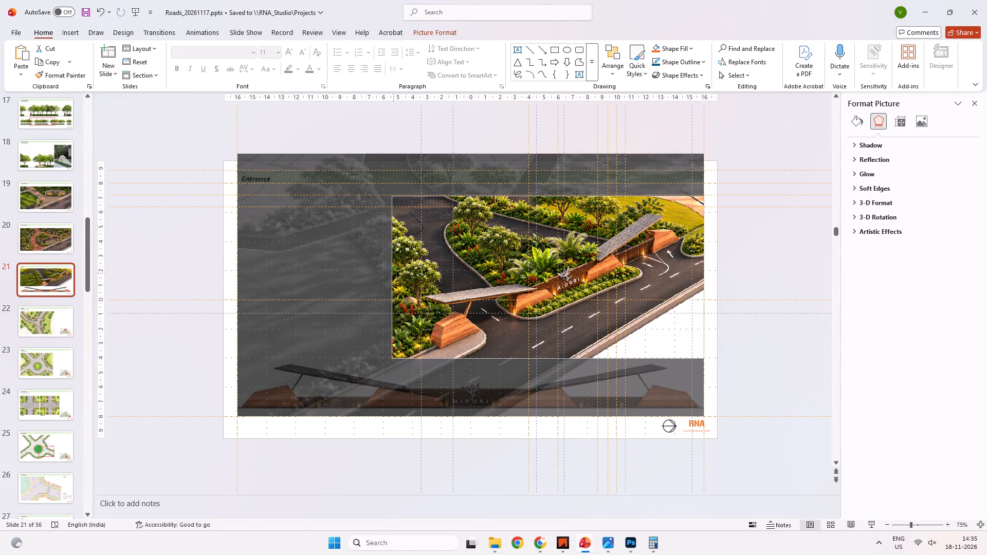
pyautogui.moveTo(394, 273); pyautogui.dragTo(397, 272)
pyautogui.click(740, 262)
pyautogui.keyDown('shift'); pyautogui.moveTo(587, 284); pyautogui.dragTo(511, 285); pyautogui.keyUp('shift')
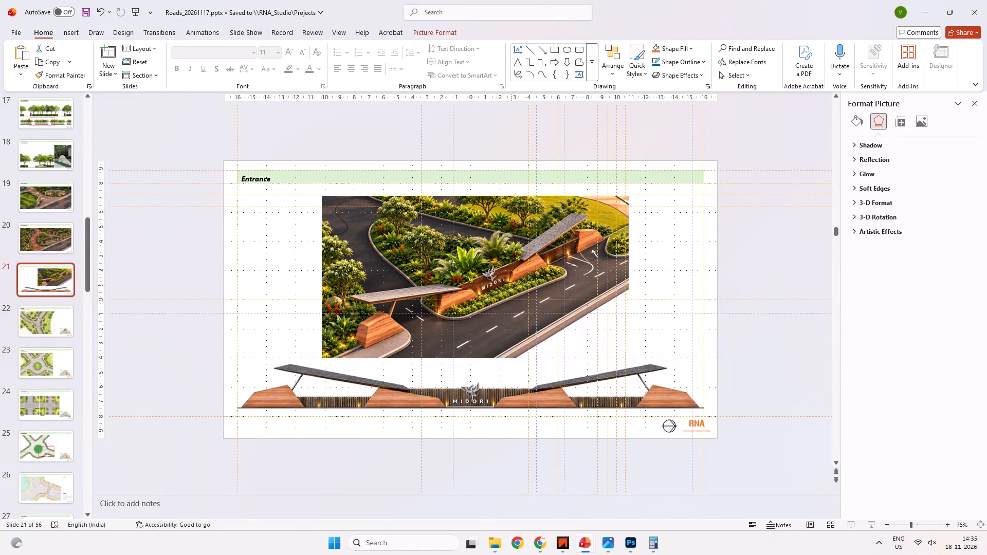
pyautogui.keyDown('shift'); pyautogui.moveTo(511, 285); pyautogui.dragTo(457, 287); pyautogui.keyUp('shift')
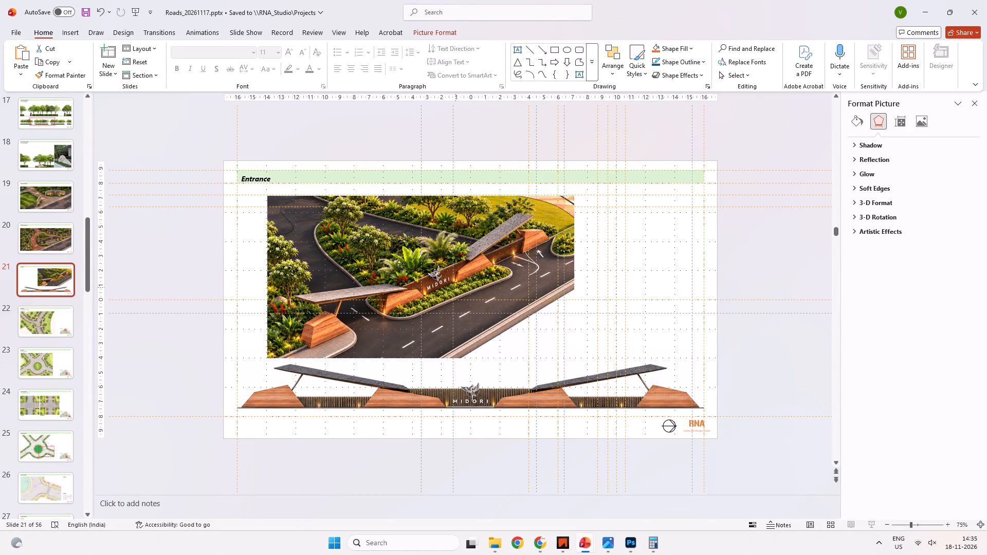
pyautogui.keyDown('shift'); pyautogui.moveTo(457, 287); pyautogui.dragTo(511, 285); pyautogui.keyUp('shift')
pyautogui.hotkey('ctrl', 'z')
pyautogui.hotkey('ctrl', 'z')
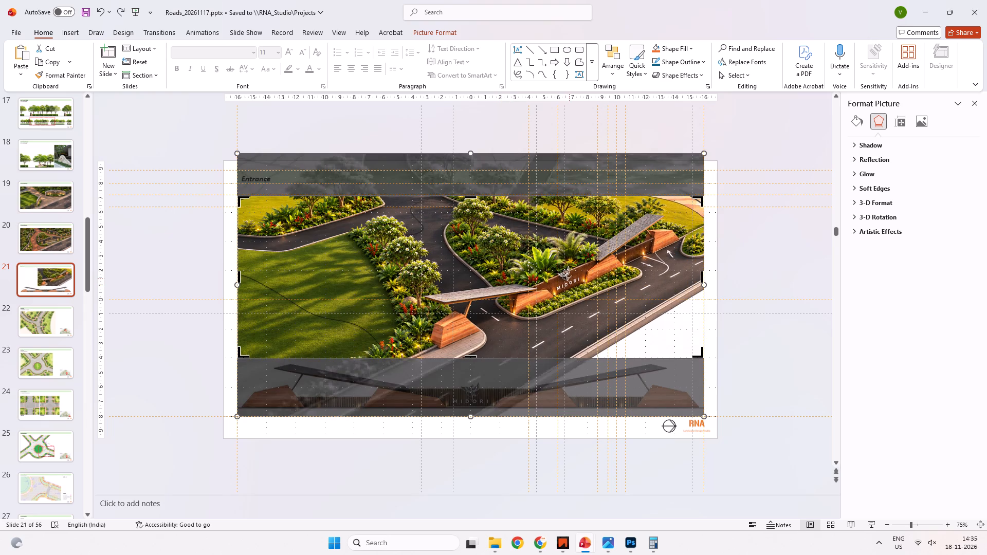
# Crop most of the lawn off the render's left side, leaving it about 24 cm wide, and centre it horizontally above the elevation.
pyautogui.rightClick(472, 273)
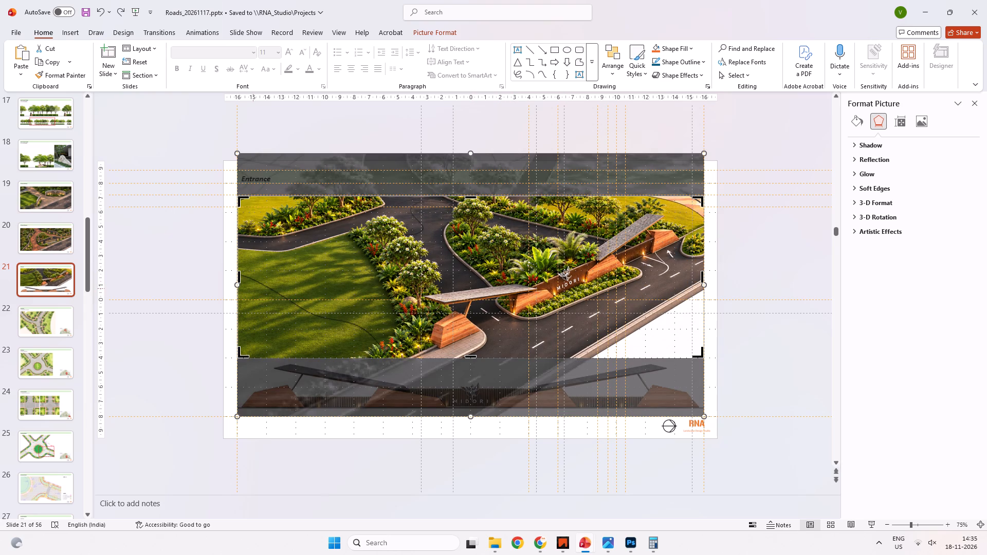
pyautogui.moveTo(240, 278); pyautogui.dragTo(353, 278)
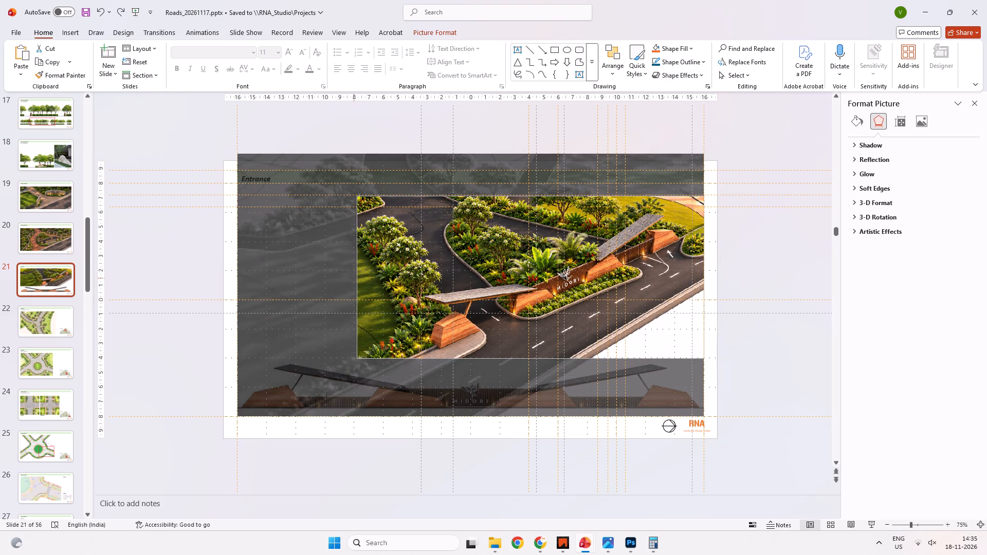
pyautogui.moveTo(353, 278); pyautogui.dragTo(352, 278)
pyautogui.click(769, 261)
pyautogui.keyDown('shift'); pyautogui.moveTo(569, 289); pyautogui.dragTo(527, 291); pyautogui.keyUp('shift')
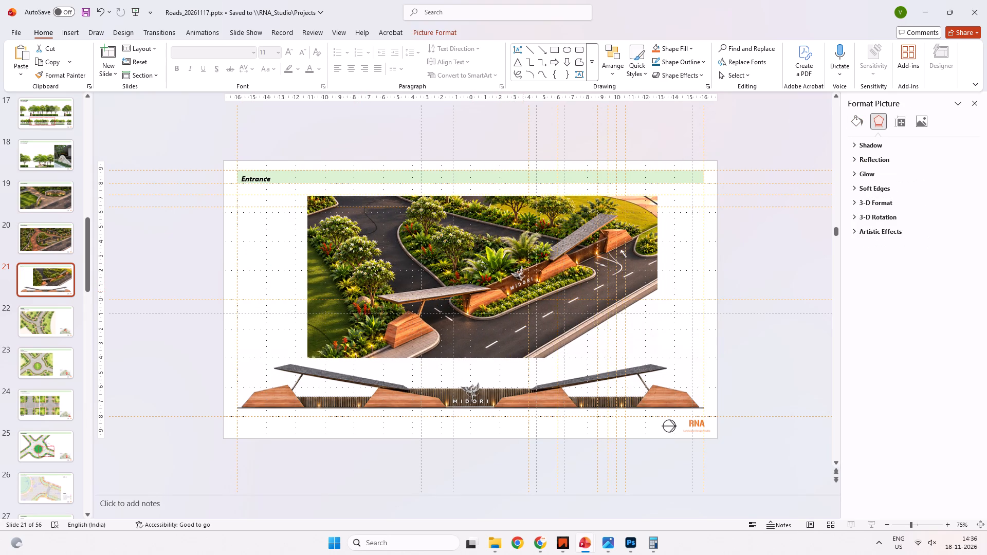
pyautogui.keyDown('shift'); pyautogui.moveTo(527, 291); pyautogui.dragTo(515, 291); pyautogui.keyUp('shift')
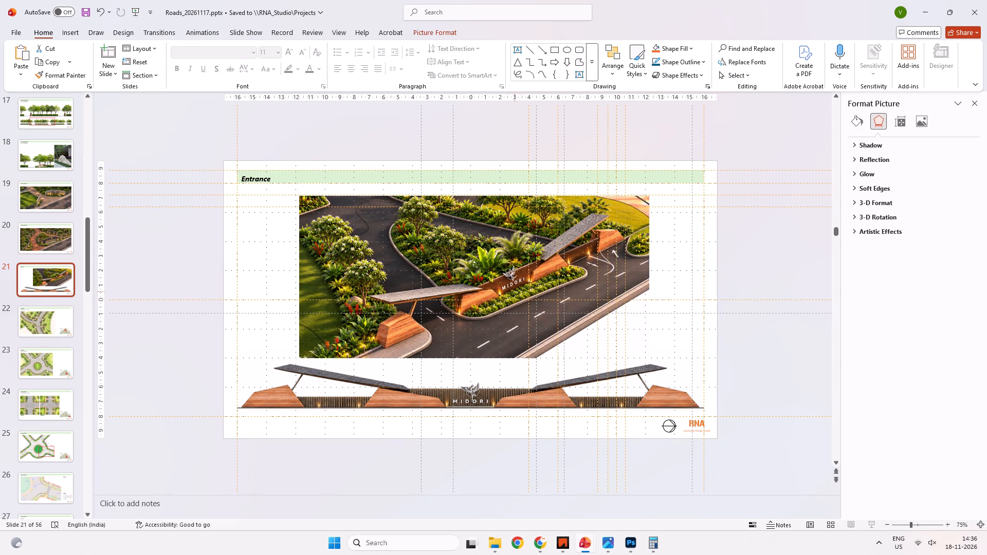
pyautogui.keyDown('shift'); pyautogui.moveTo(515, 291); pyautogui.dragTo(507, 292); pyautogui.keyUp('shift')
pyautogui.click(749, 311)
# Scale the gateway elevation down to about 26 cm wide and centre it horizontally beneath the render, just above the bottom guide.
pyautogui.click(536, 381)
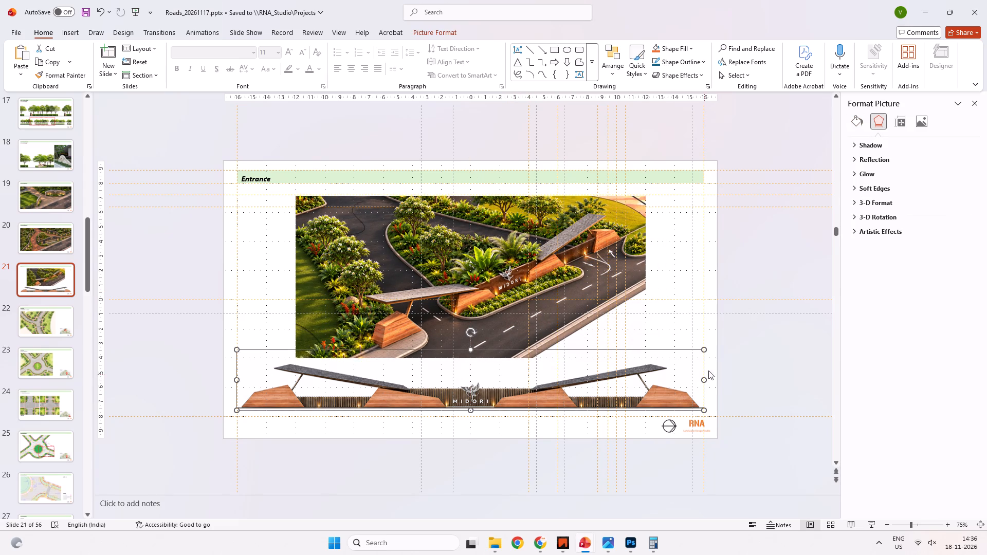
pyautogui.keyDown('shift'); pyautogui.moveTo(705, 348); pyautogui.dragTo(614, 381); pyautogui.keyUp('shift')
pyautogui.moveTo(518, 386); pyautogui.dragTo(535, 385)
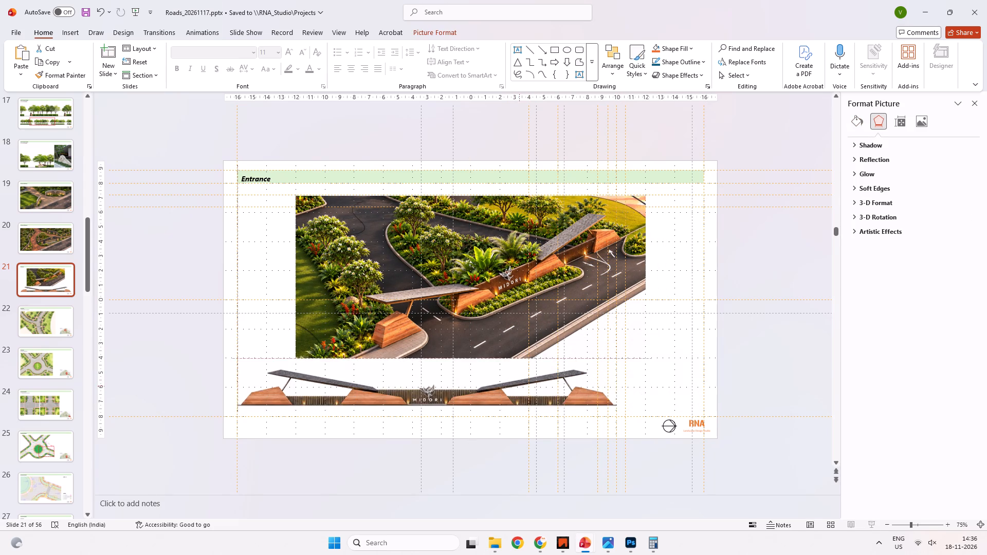
pyautogui.moveTo(535, 385); pyautogui.dragTo(560, 386)
pyautogui.click(719, 348)
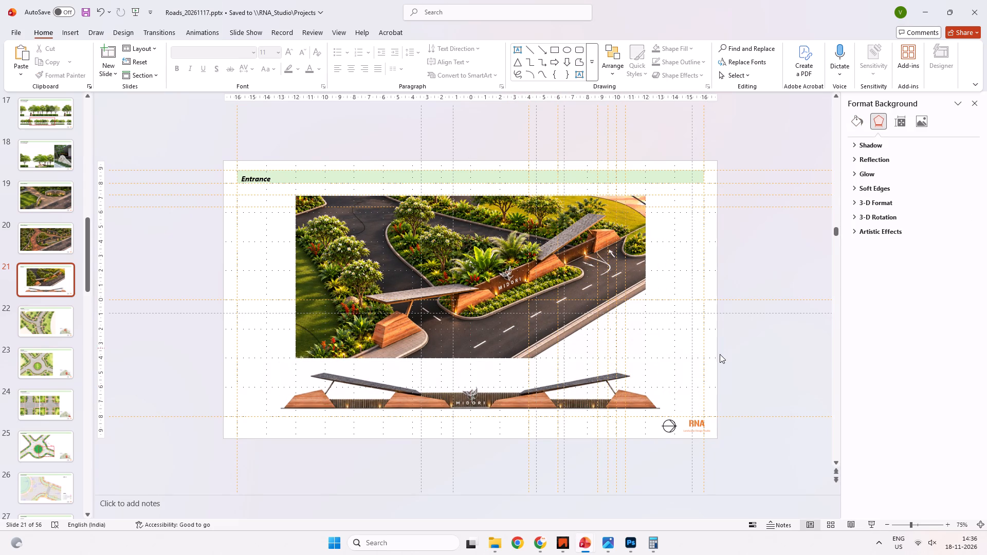
# Move the Entrance slide ahead of the two Entrance Gateway slides, to position 19.
pyautogui.click(267, 178)
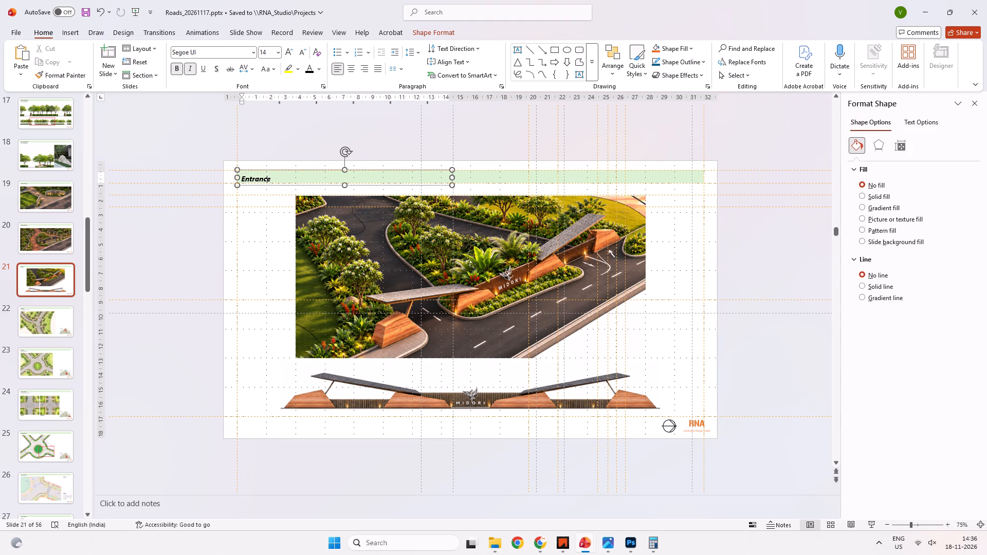
pyautogui.moveTo(58, 274); pyautogui.dragTo(56, 184)
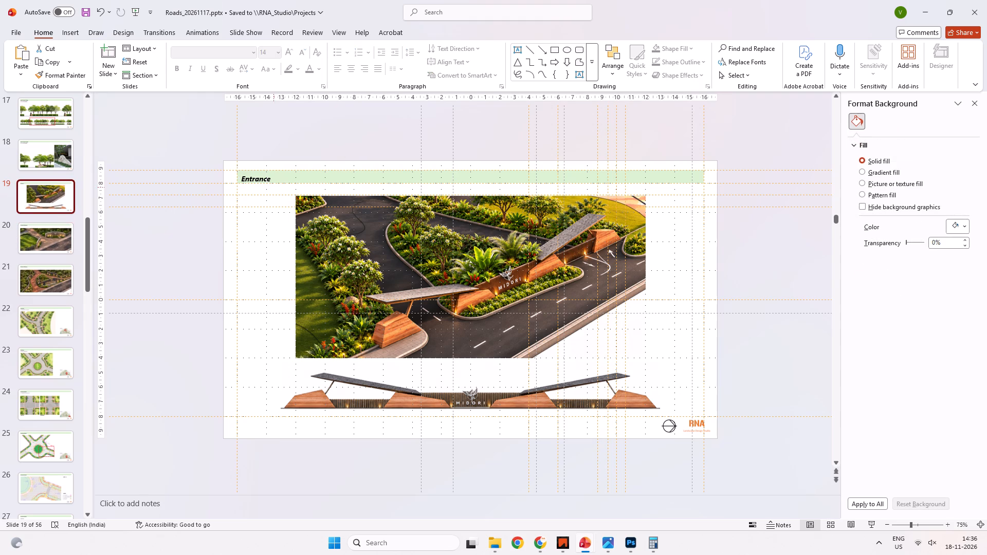
# Extend the title of slide 19 to read "Entrance Option - 1".
pyautogui.click(271, 179)
pyautogui.press('space')
pyautogui.write('Optiom')
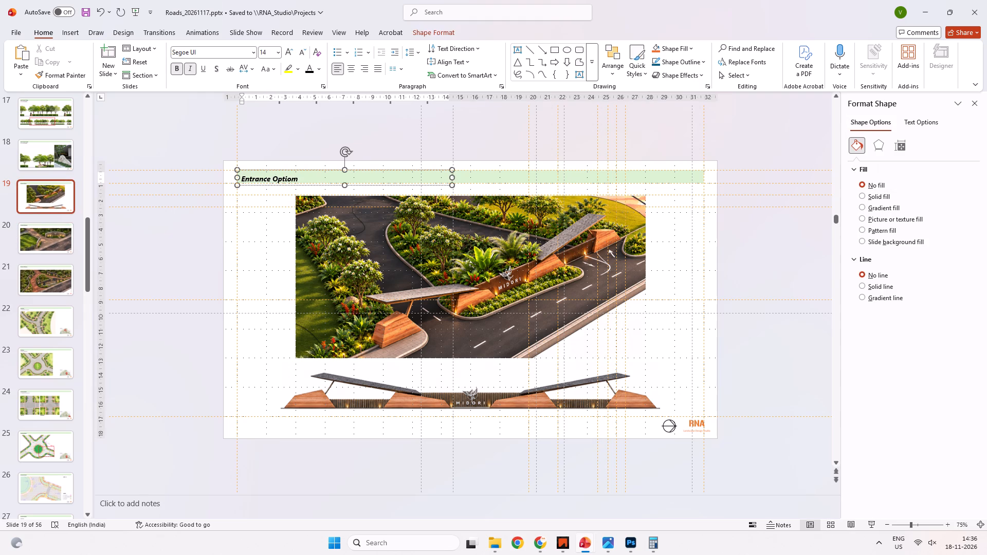
pyautogui.press('BackSpace')
pyautogui.press('n')
pyautogui.press('space')
pyautogui.write('_')
pyautogui.press('space')
pyautogui.press('BackSpace')
pyautogui.press('BackSpace')
pyautogui.write('- 1')
# Copy "Option - 1" from slide 19's title onto the end of slide 20's title and change it to "Entrance Gateway Option - 2".
pyautogui.hotkey('shift', 'Left')
pyautogui.hotkey('shift', 'Left')
pyautogui.hotkey('shift', 'Left')
pyautogui.hotkey('shift', 'Left')
pyautogui.hotkey('shift', 'Left')
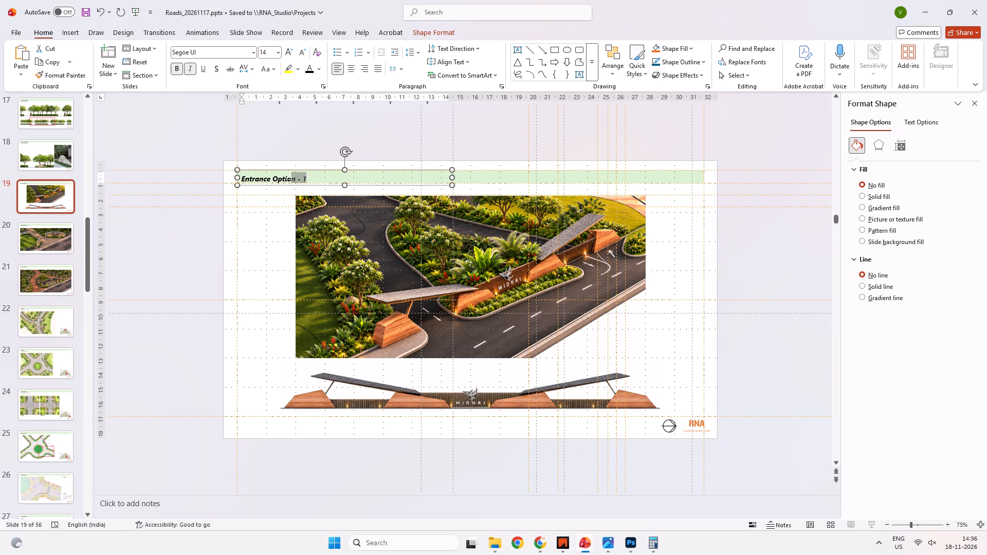
pyautogui.hotkey('shift', 'Left')
pyautogui.hotkey('shift', 'Left')
pyautogui.hotkey('shift', 'Left')
pyautogui.hotkey('shift', 'Left')
pyautogui.hotkey('shift', 'Left')
pyautogui.hotkey('ctrl', 'c')
pyautogui.click(193, 244)
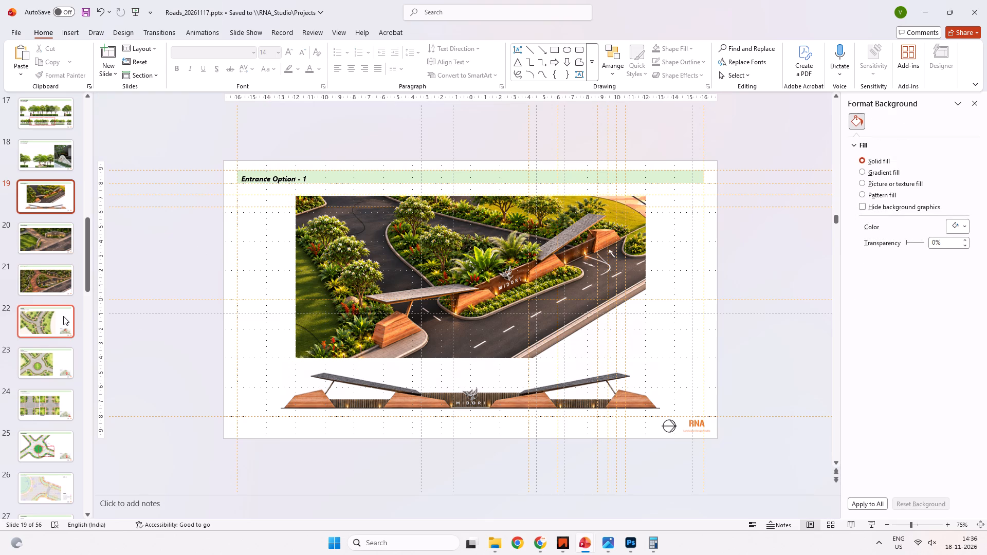
pyautogui.click(50, 222)
pyautogui.click(58, 242)
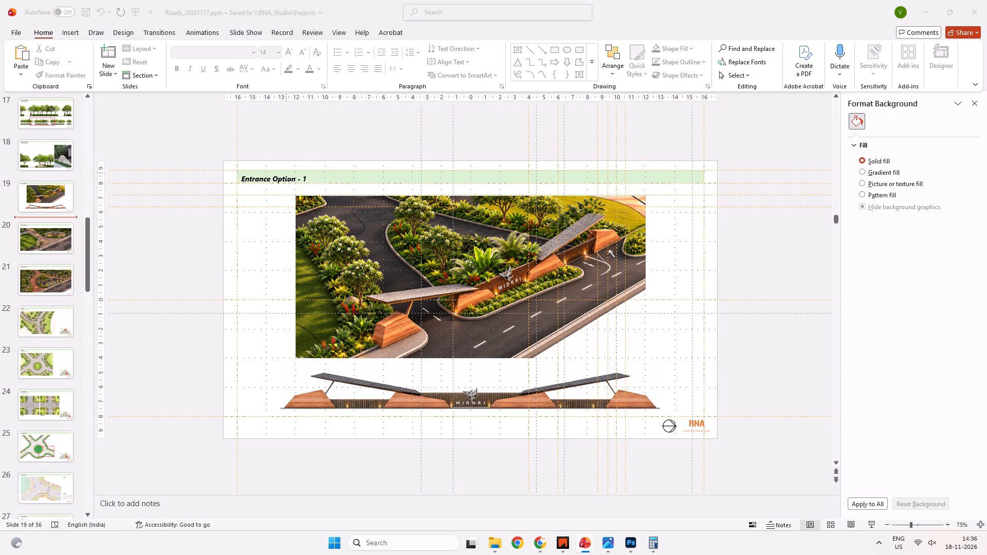
pyautogui.click(50, 242)
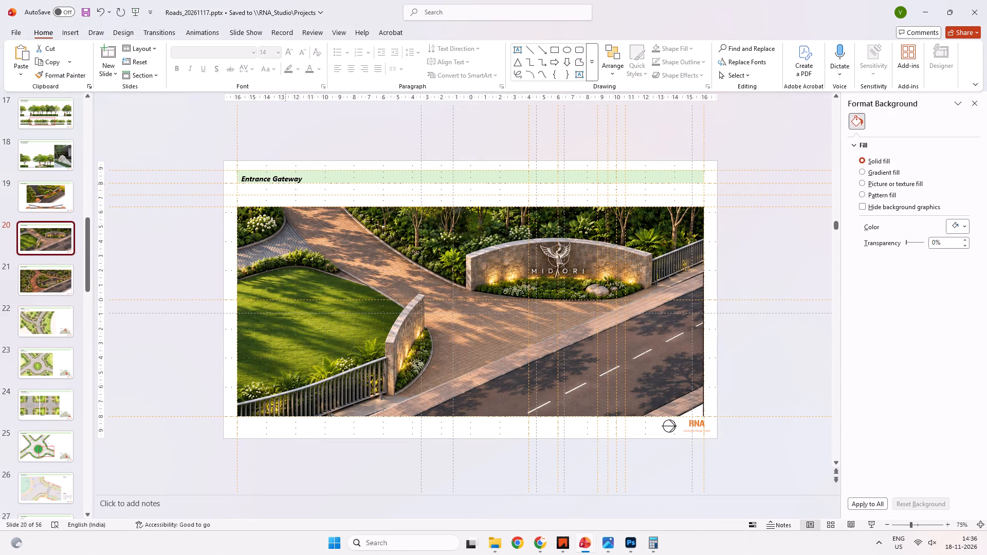
pyautogui.click(301, 178)
pyautogui.press('space')
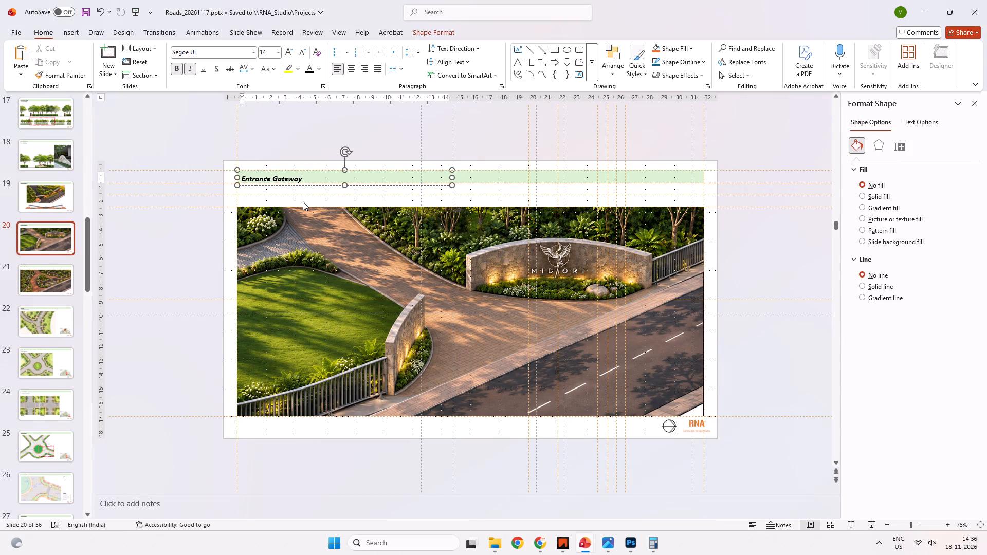
pyautogui.hotkey('ctrl', 'v')
pyautogui.press('BackSpace')
pyautogui.press('2')
pyautogui.click(153, 225)
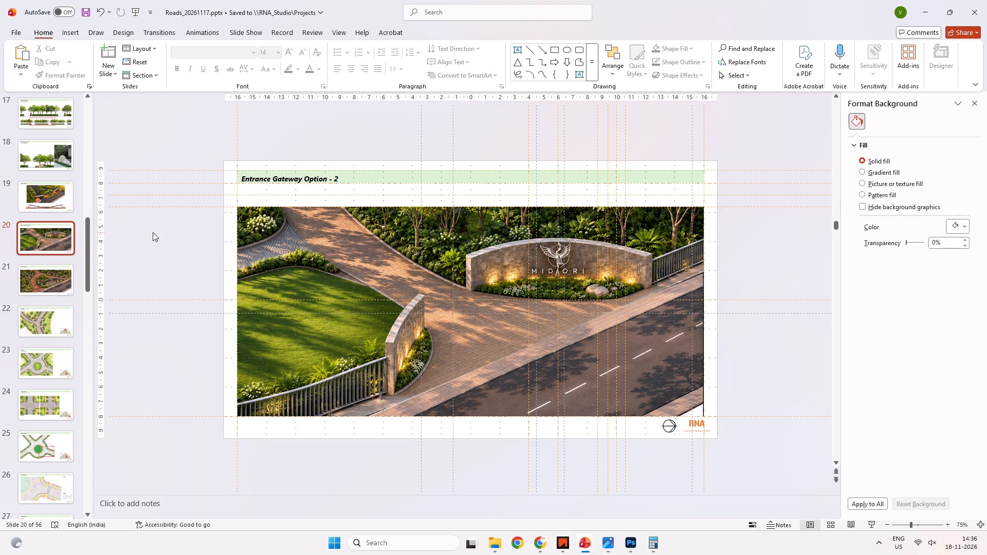
# Add the copied option suffix to slide 21's title and change its number, reading "Entrance Gateway Option - 3".
pyautogui.click(47, 279)
pyautogui.click(308, 177)
pyautogui.click(301, 178)
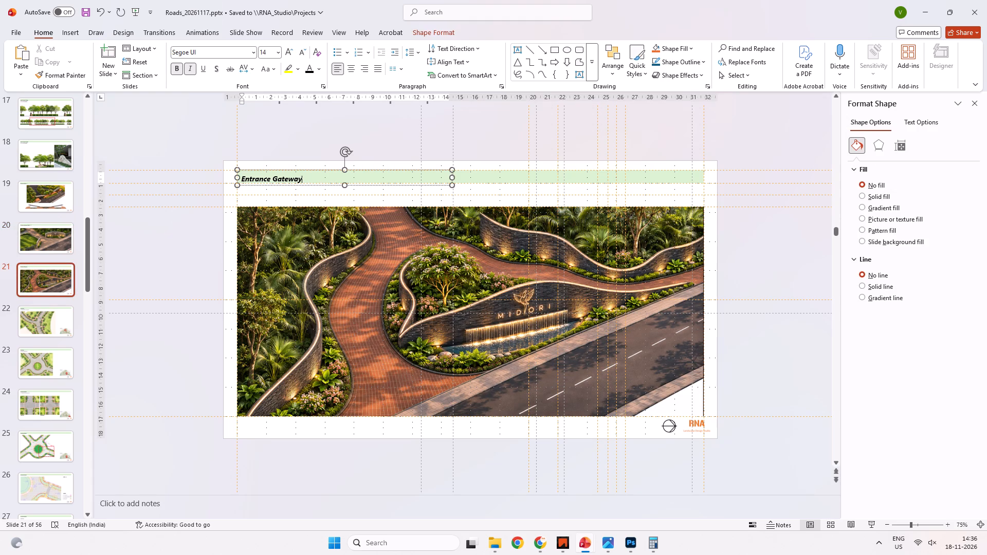
pyautogui.press('space')
pyautogui.hotkey('ctrl', 'v')
pyautogui.press('BackSpace')
pyautogui.press('2')
pyautogui.press('BackSpace')
pyautogui.press('3')
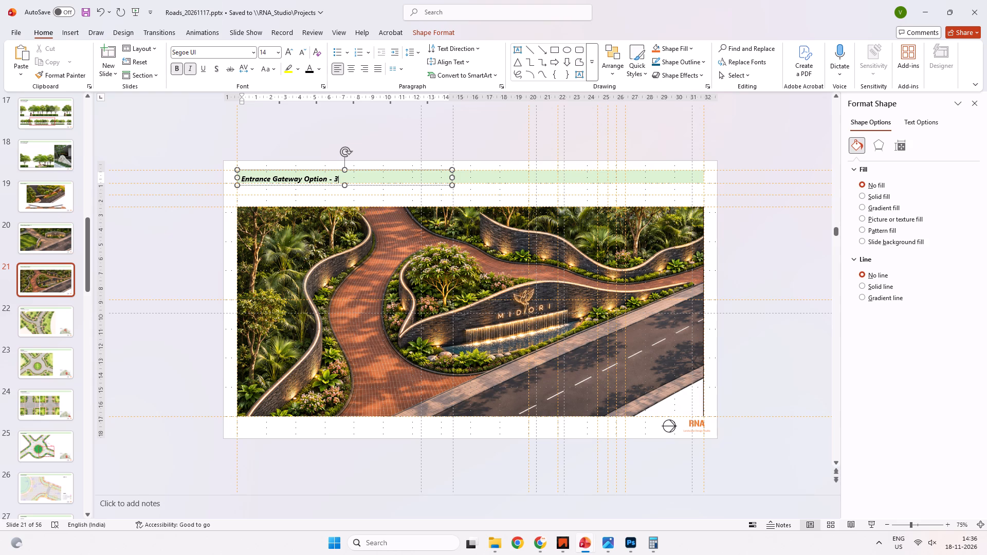
pyautogui.click(142, 252)
# Insert "Gateway" into slide 19's title to read "Entrance Gateway Option - 1" and save the presentation.
pyautogui.click(60, 235)
pyautogui.click(51, 217)
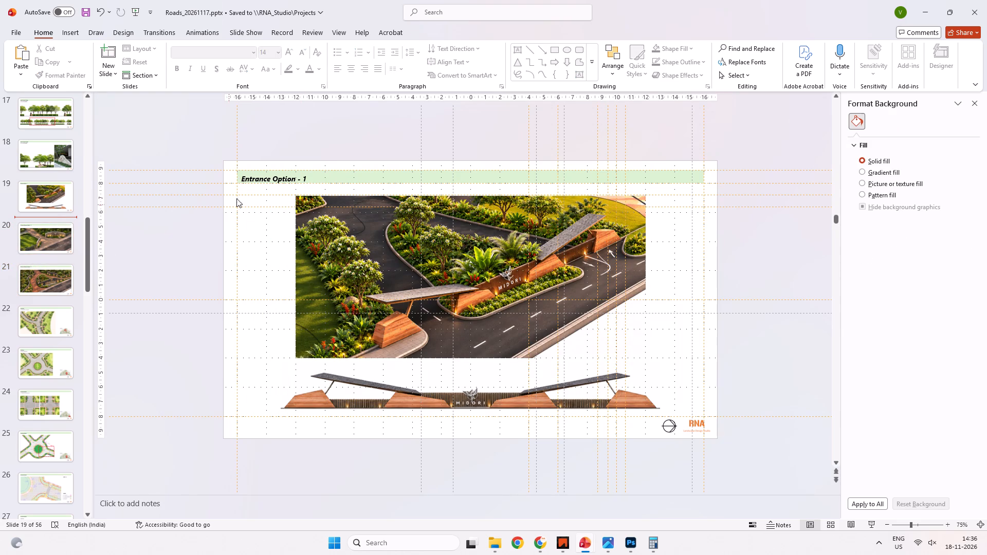
pyautogui.click(272, 179)
pyautogui.write('Gateway')
pyautogui.press('space')
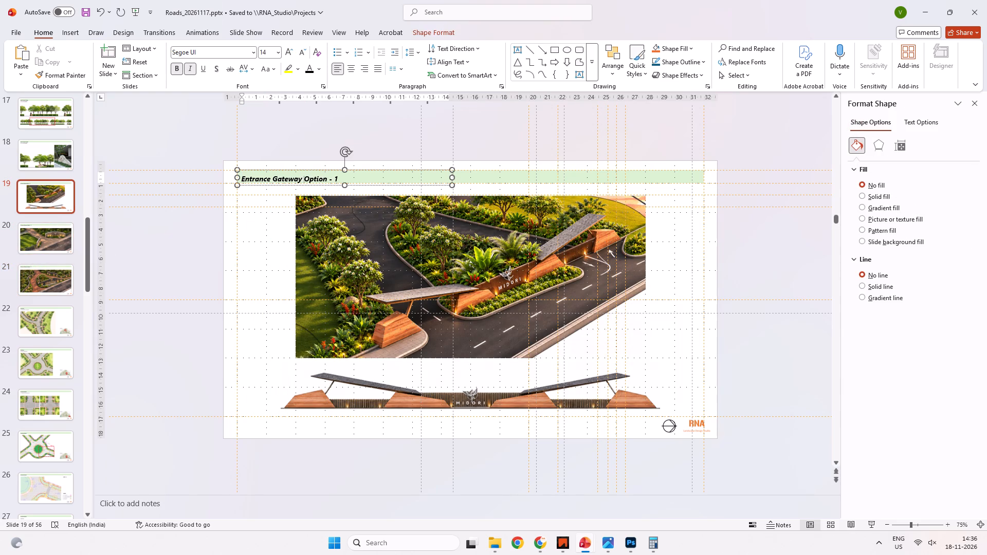
pyautogui.click(158, 269)
pyautogui.hotkey('ctrl', 's')
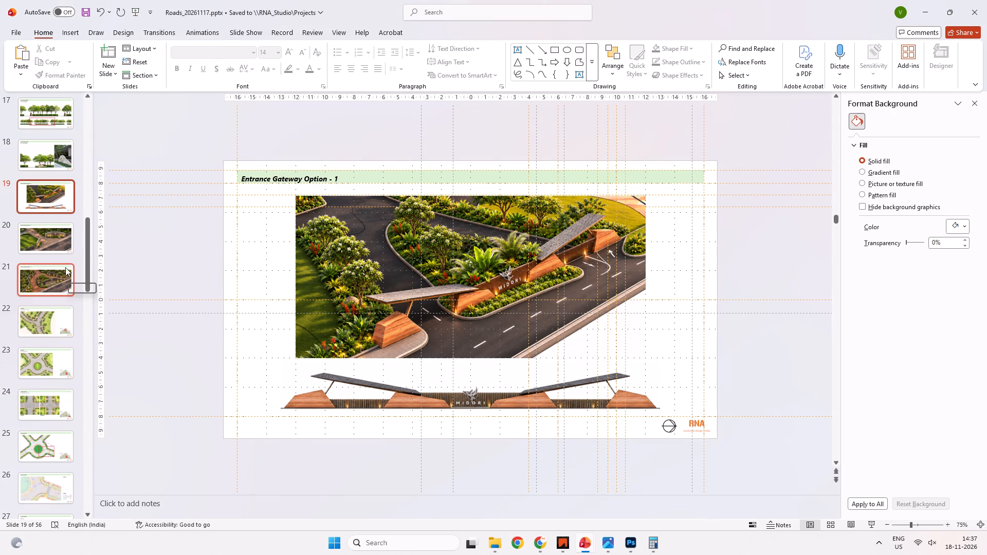
# Check the Entrance Gateway Option - 3 slide and save the presentation again.
pyautogui.click(52, 286)
pyautogui.click(138, 265)
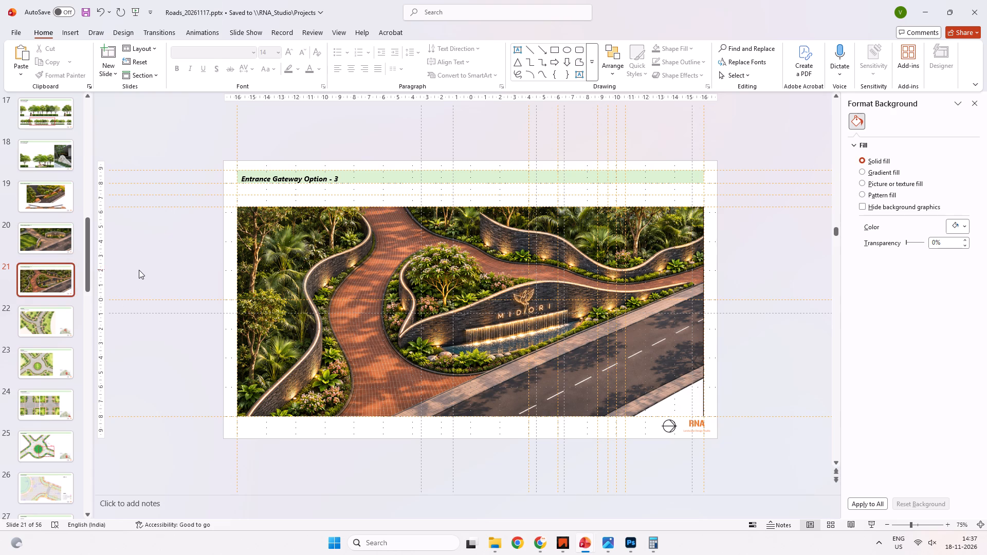
pyautogui.hotkey('alt', 'Tab')
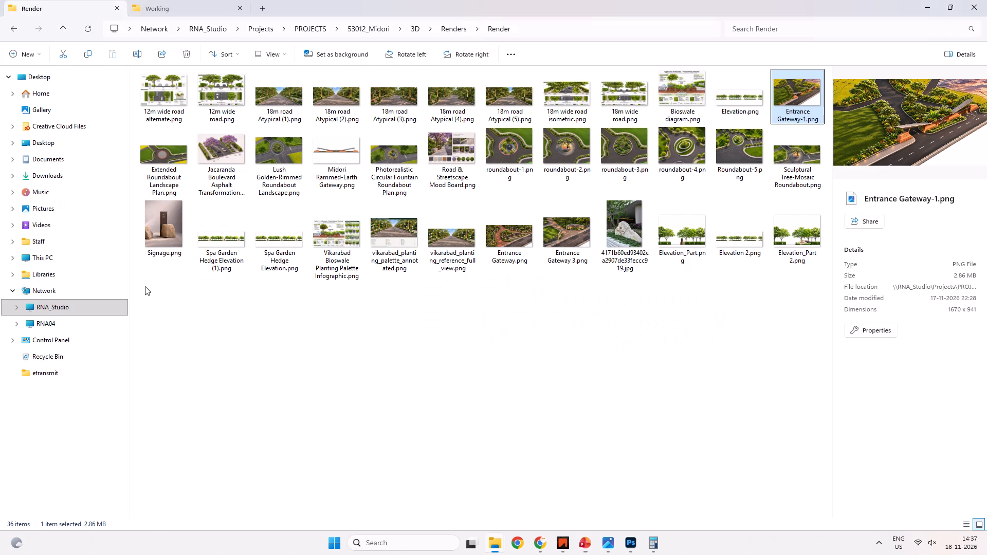
pyautogui.click(290, 331)
pyautogui.hotkey('alt', 'Tab')
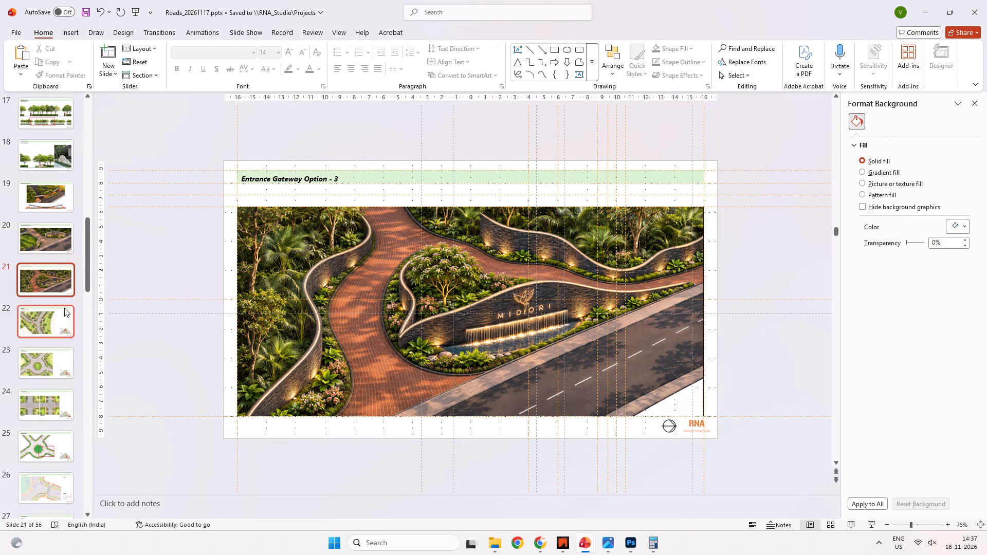
pyautogui.scroll(15, 64, 339)
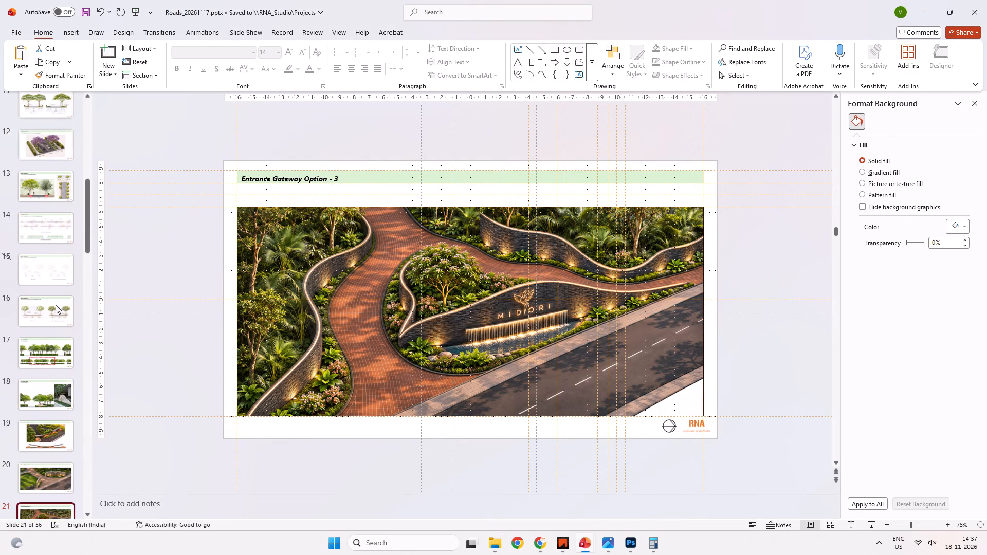
pyautogui.scroll(5, 56, 305)
pyautogui.hotkey('ctrl', 's')
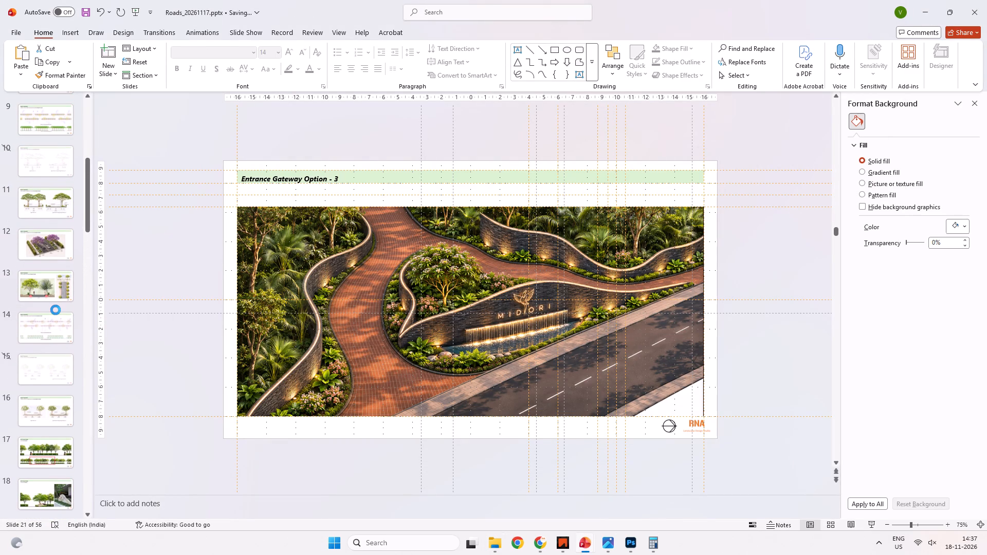
pyautogui.scroll(7, 56, 259)
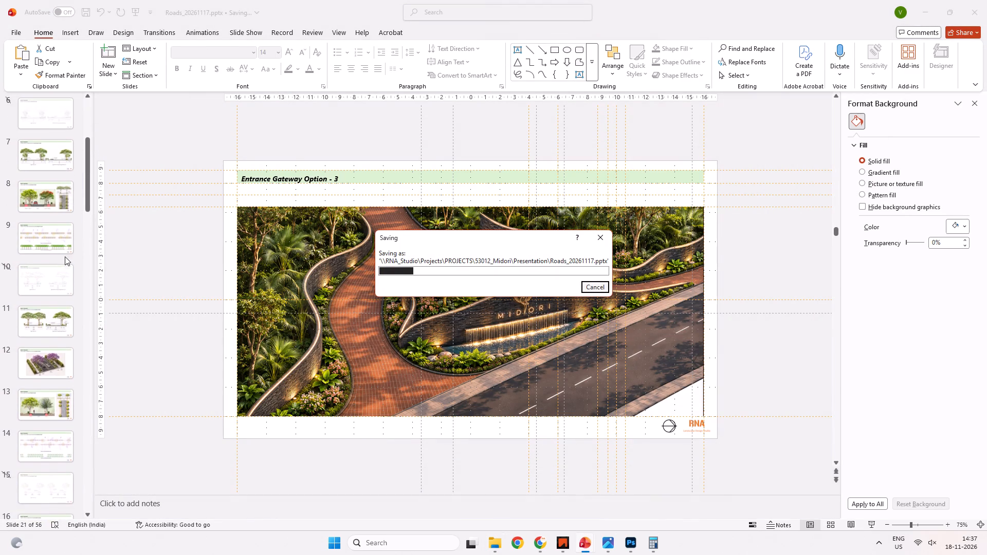
pyautogui.scroll(20, 67, 257)
pyautogui.scroll(5, 67, 257)
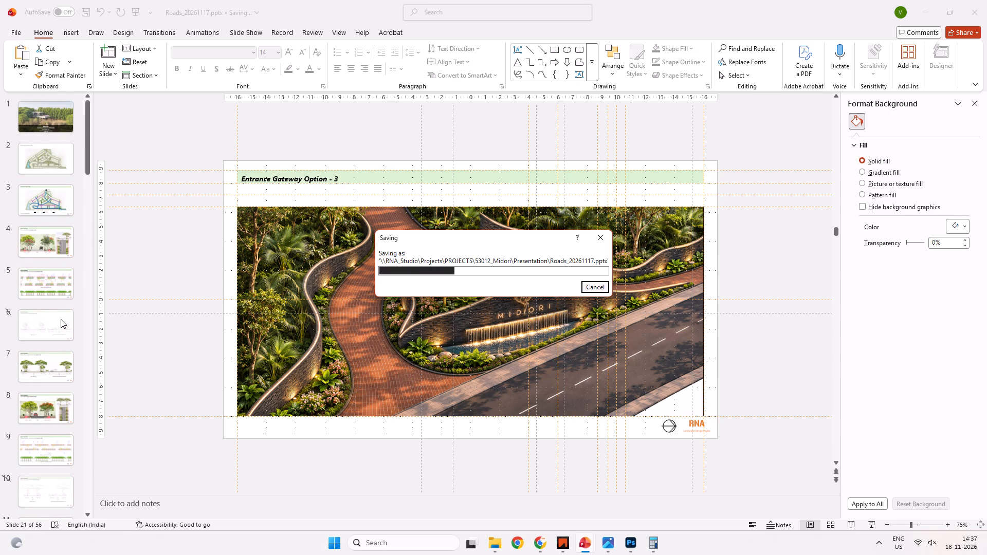
pyautogui.scroll(-6, 48, 317)
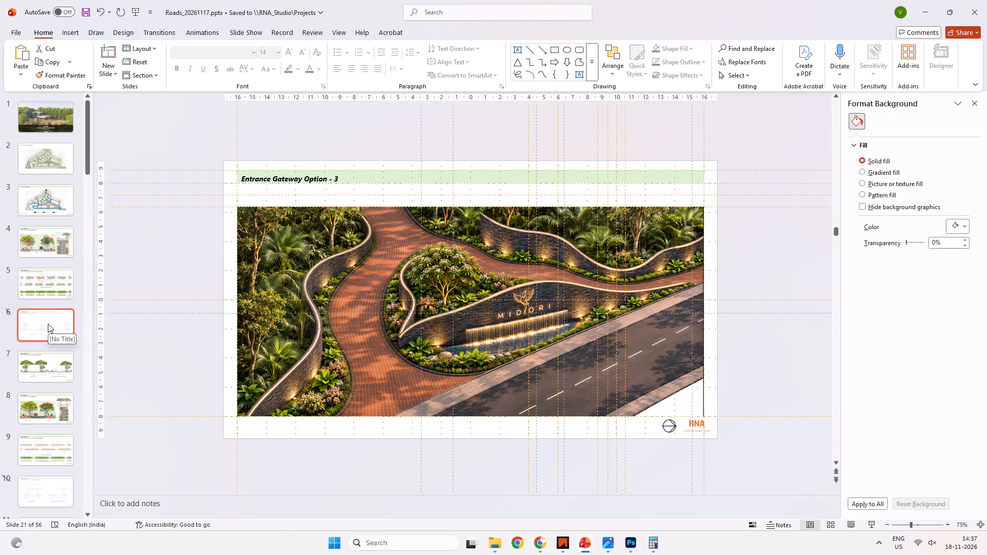
# Look through the slide thumbnails and open slide 26, Junction Details.
pyautogui.click(120, 295)
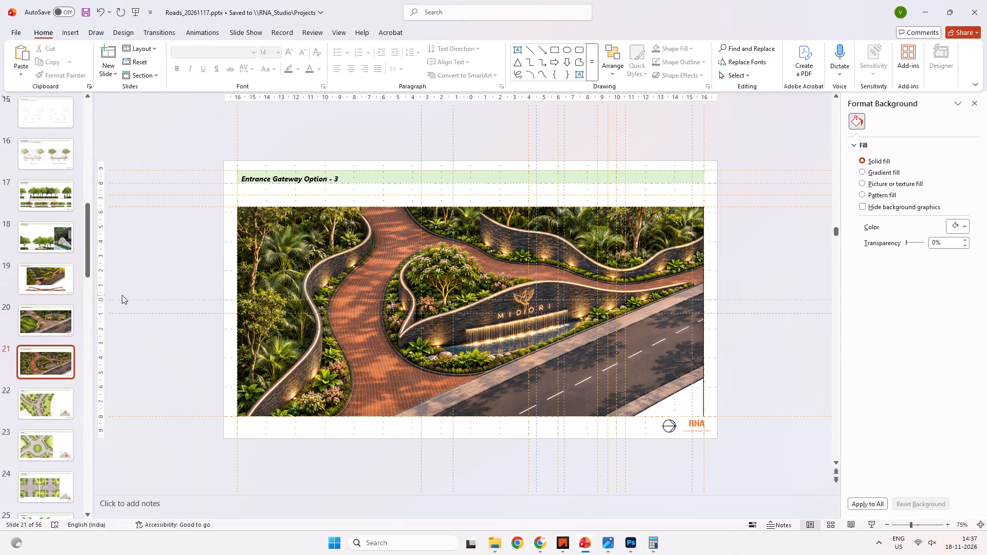
pyautogui.scroll(12, 46, 325)
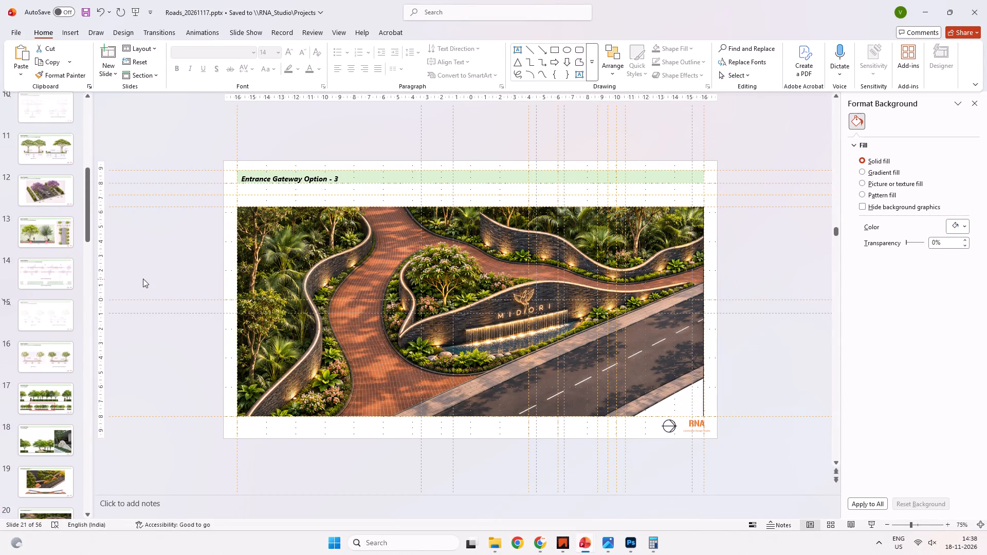
pyautogui.click(143, 279)
pyautogui.scroll(-10, 44, 381)
pyautogui.scroll(7, 44, 381)
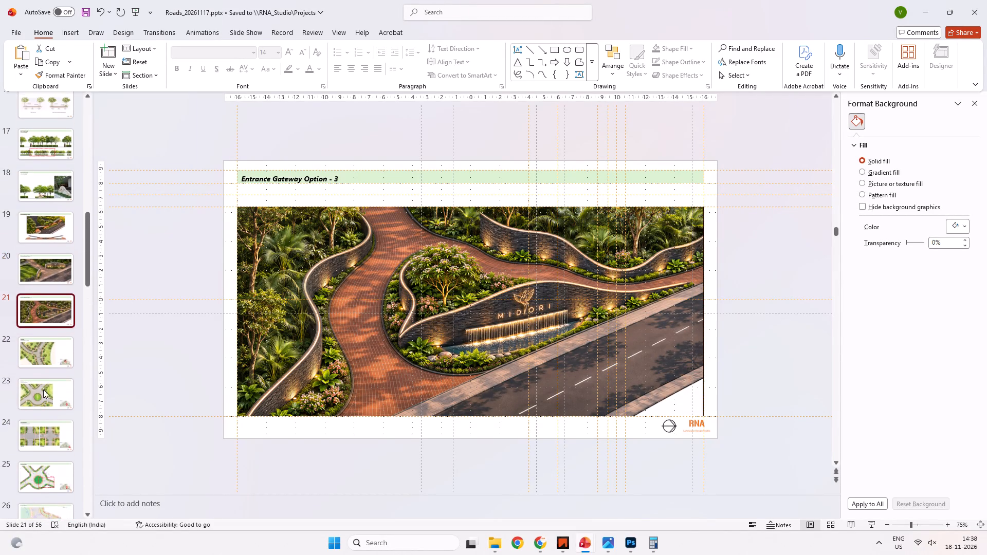
pyautogui.scroll(-6, 41, 401)
pyautogui.click(42, 408)
pyautogui.click(192, 286)
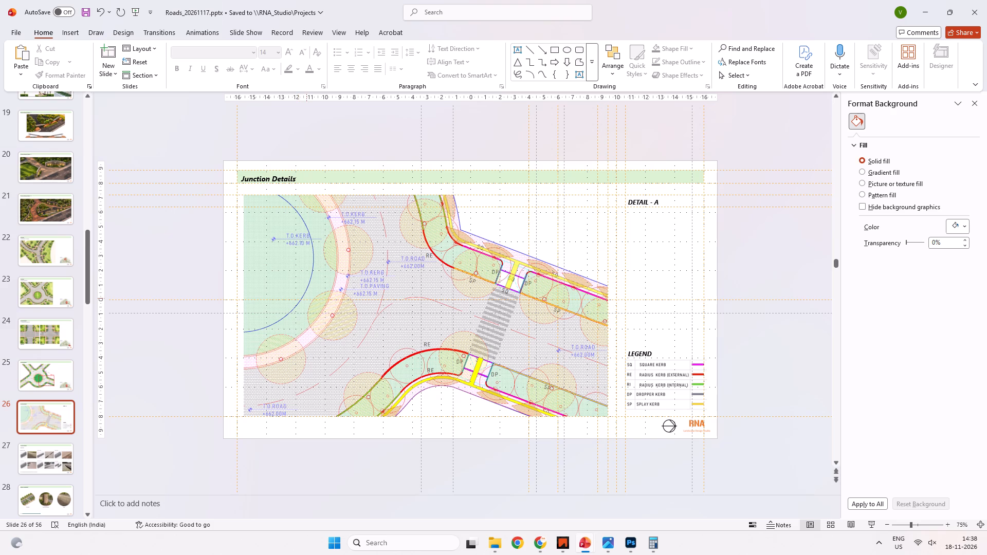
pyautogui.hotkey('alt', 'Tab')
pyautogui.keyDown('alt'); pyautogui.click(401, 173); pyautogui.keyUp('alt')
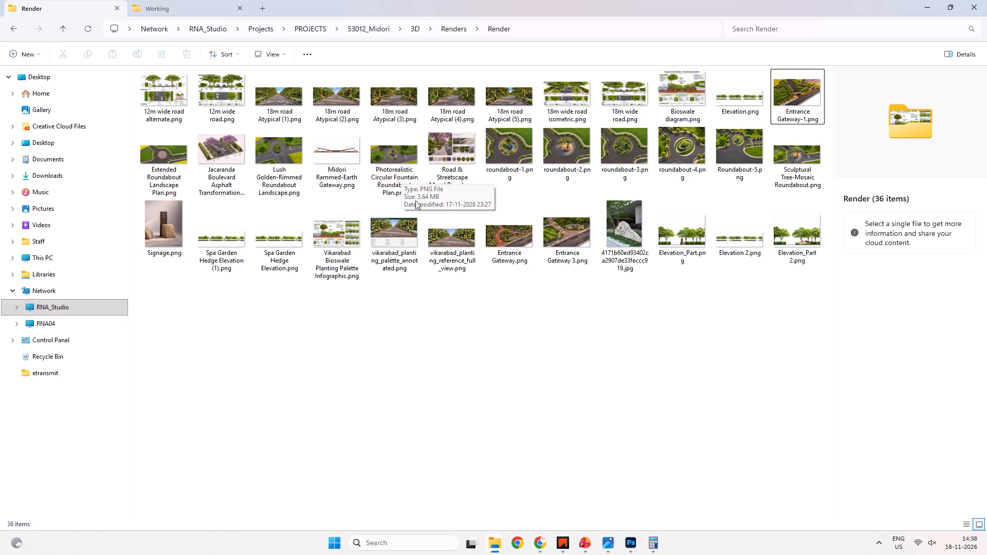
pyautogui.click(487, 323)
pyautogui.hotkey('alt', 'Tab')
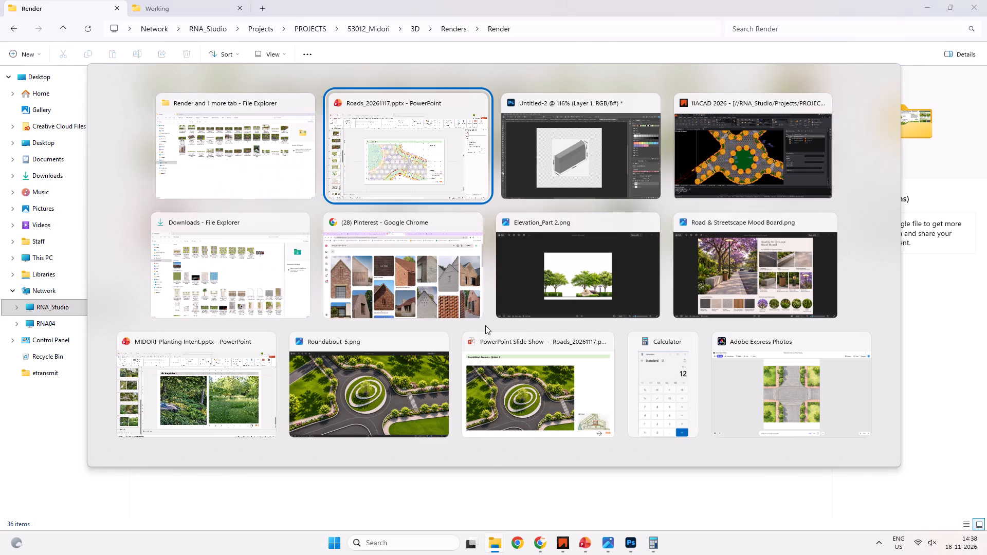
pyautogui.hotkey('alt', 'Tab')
# Open Landscape_Layout paving5-Model.png from the 53012_Midori project's Working folder and examine the roundabout junction layout.
pyautogui.hotkey('alt', 'Tab')
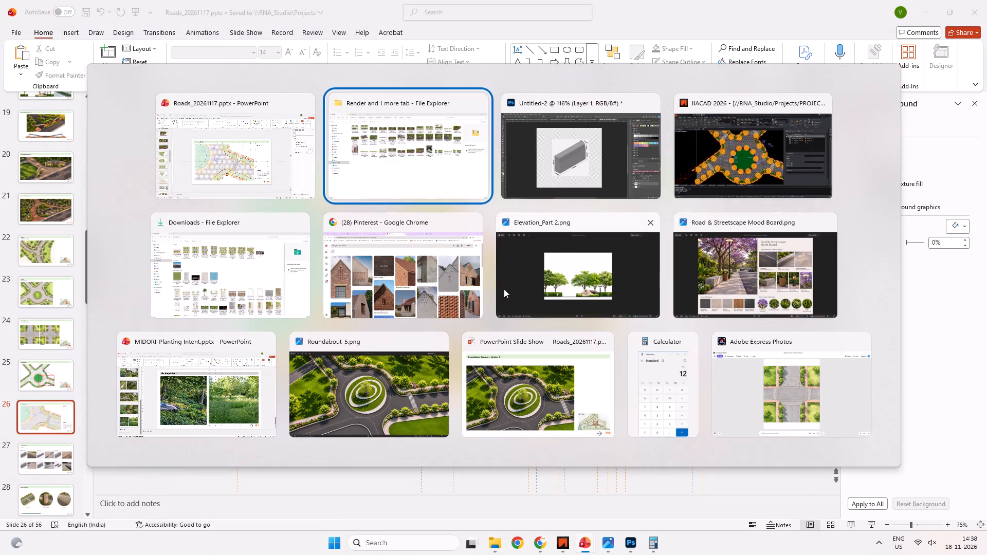
pyautogui.keyDown('alt'); pyautogui.click(412, 177); pyautogui.keyUp('alt')
pyautogui.click(407, 381)
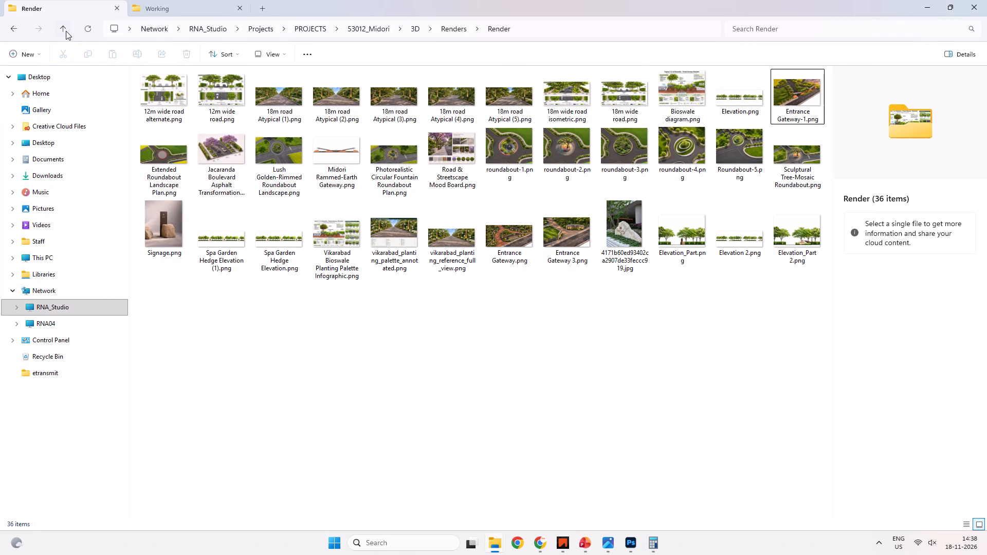
pyautogui.click(67, 31)
pyautogui.click(65, 33)
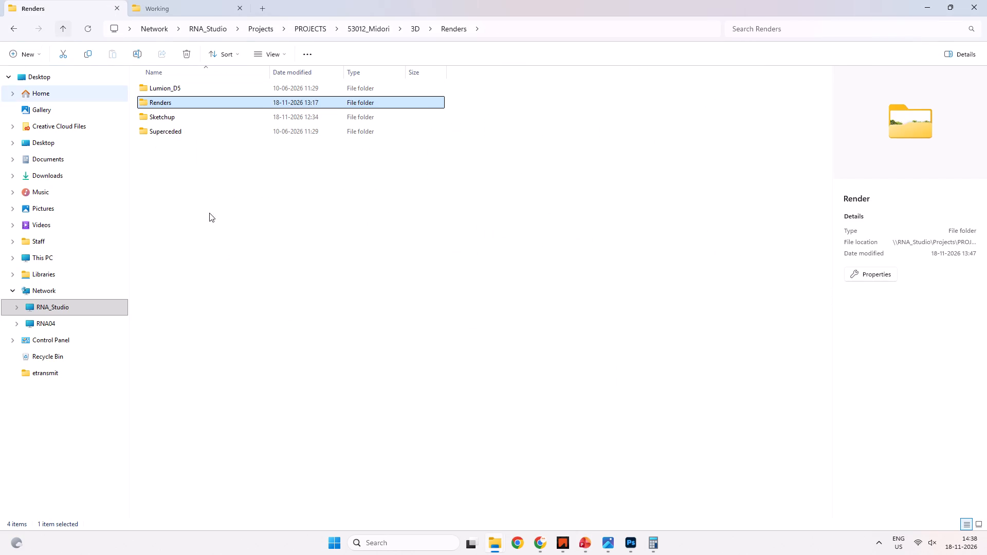
pyautogui.click(67, 37)
pyautogui.click(364, 27)
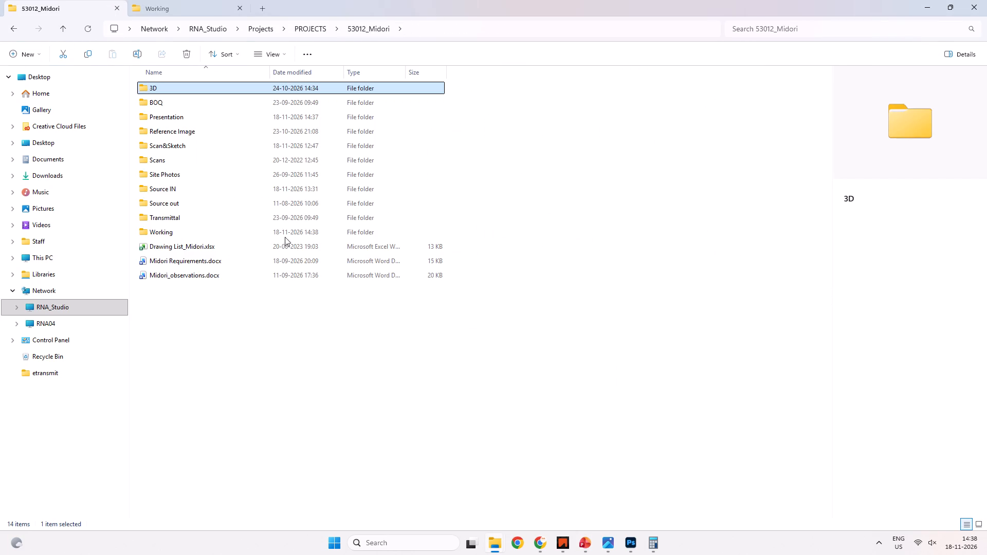
pyautogui.doubleClick(168, 229)
pyautogui.click(340, 408)
pyautogui.scroll(-6, 431, 387)
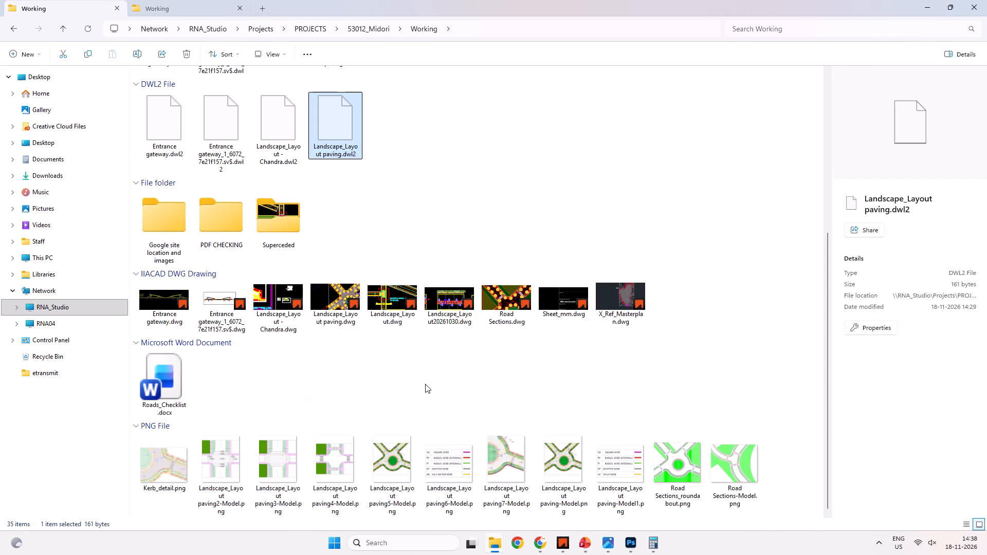
pyautogui.click(395, 461)
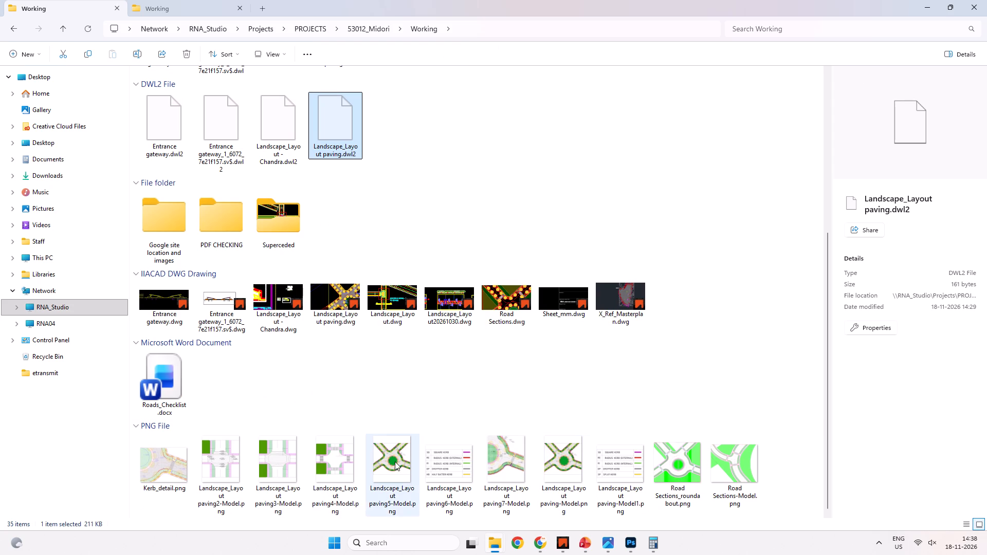
pyautogui.doubleClick(397, 454)
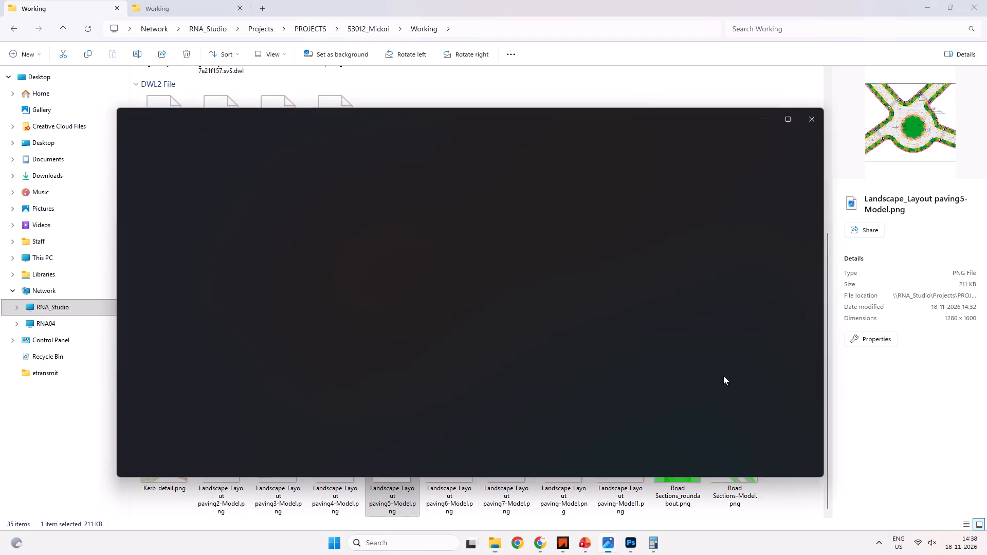
pyautogui.scroll(13, 474, 273)
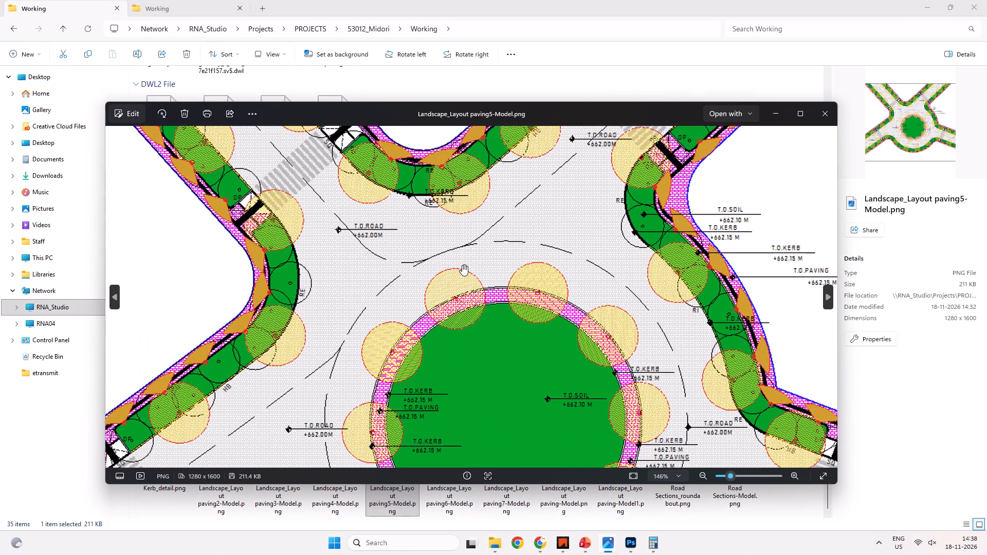
pyautogui.scroll(-1, 462, 265)
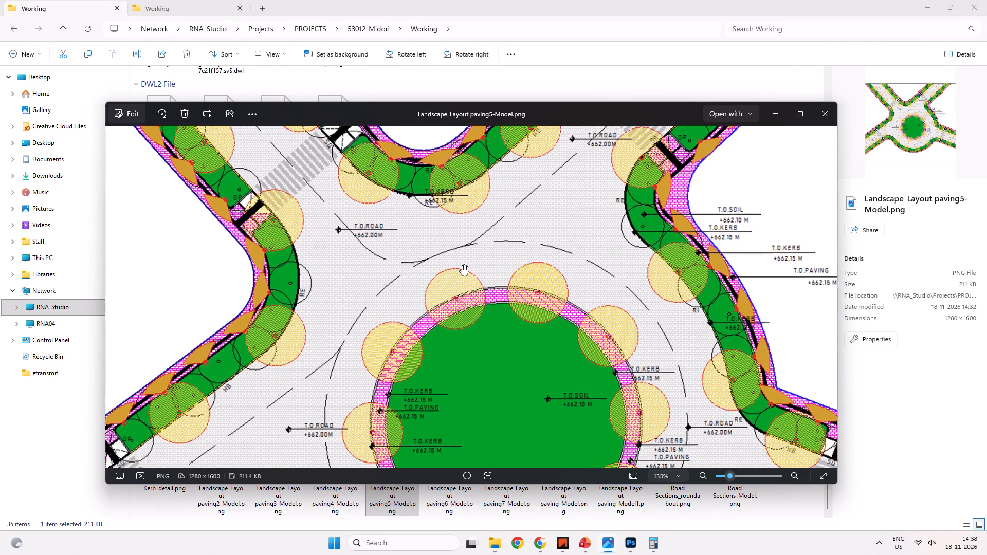
pyautogui.scroll(-6, 458, 256)
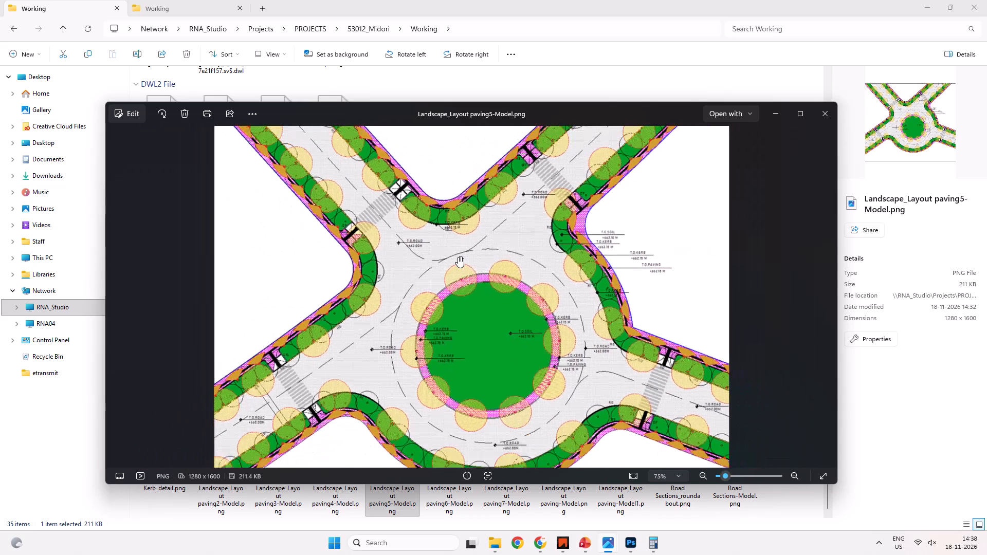
pyautogui.press('Escape')
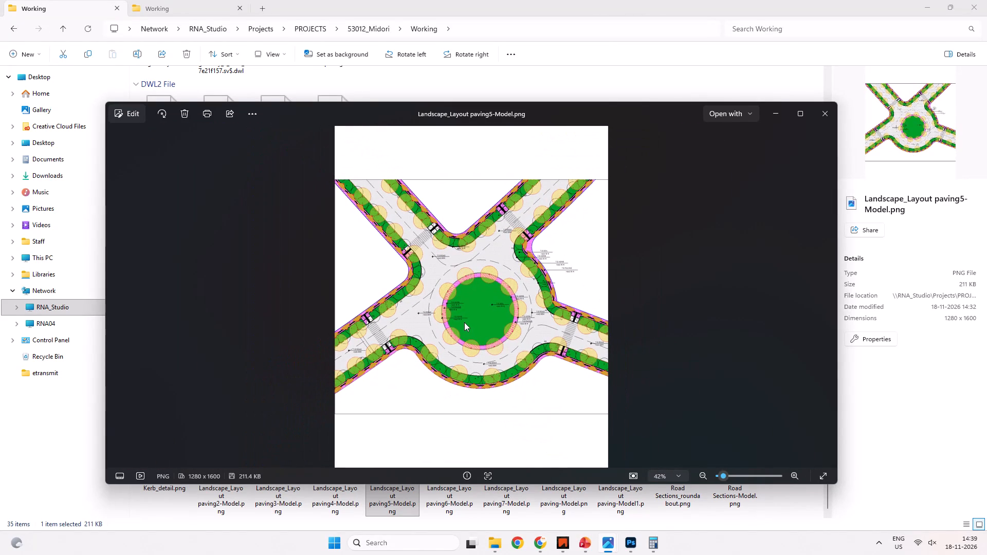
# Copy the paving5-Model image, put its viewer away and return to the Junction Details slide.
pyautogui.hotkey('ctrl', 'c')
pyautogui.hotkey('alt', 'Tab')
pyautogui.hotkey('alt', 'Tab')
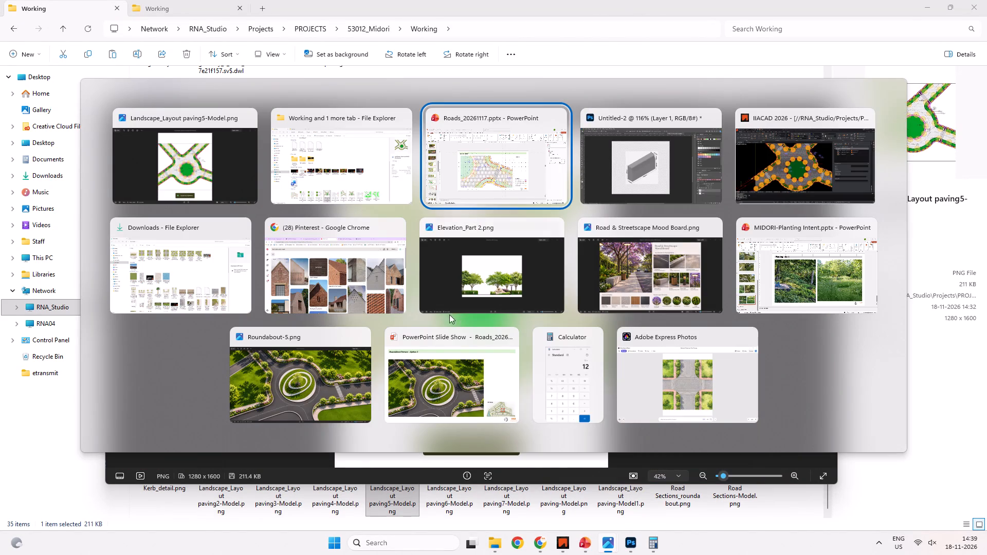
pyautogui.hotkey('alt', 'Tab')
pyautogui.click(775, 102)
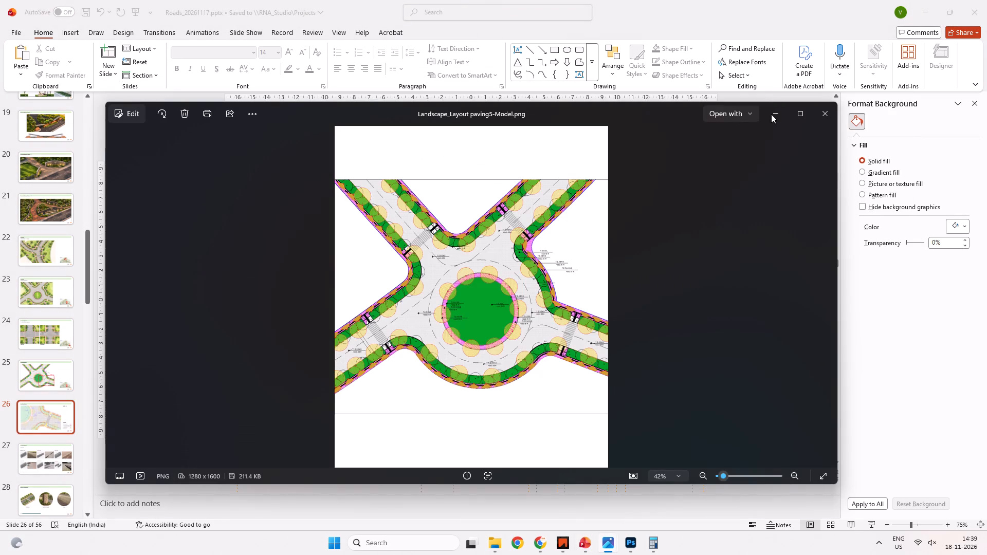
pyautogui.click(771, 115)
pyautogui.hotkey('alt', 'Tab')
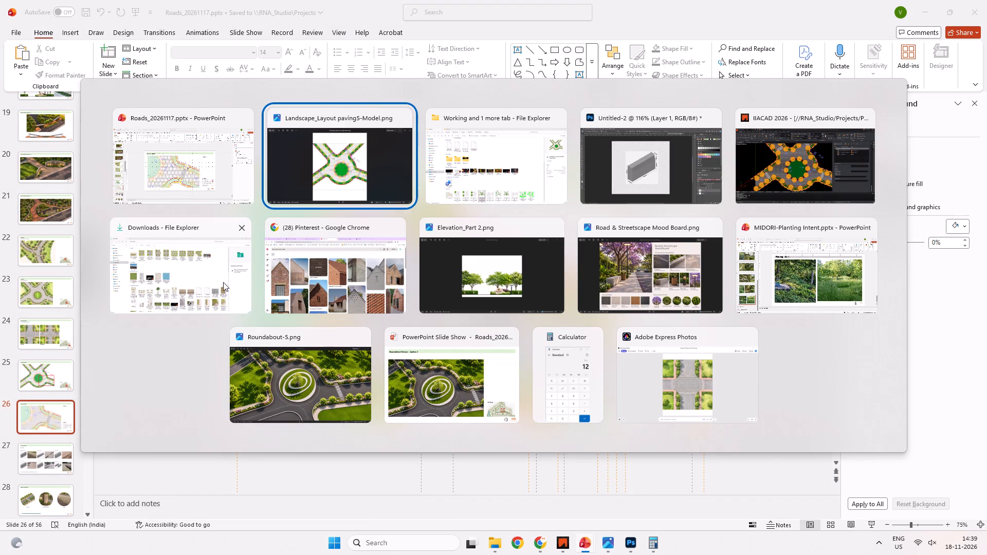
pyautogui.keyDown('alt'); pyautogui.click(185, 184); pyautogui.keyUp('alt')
# Open Landscape_Layout paving7-Model.png from the Working folder to view the junction layout.
pyautogui.hotkey('alt', 'Tab')
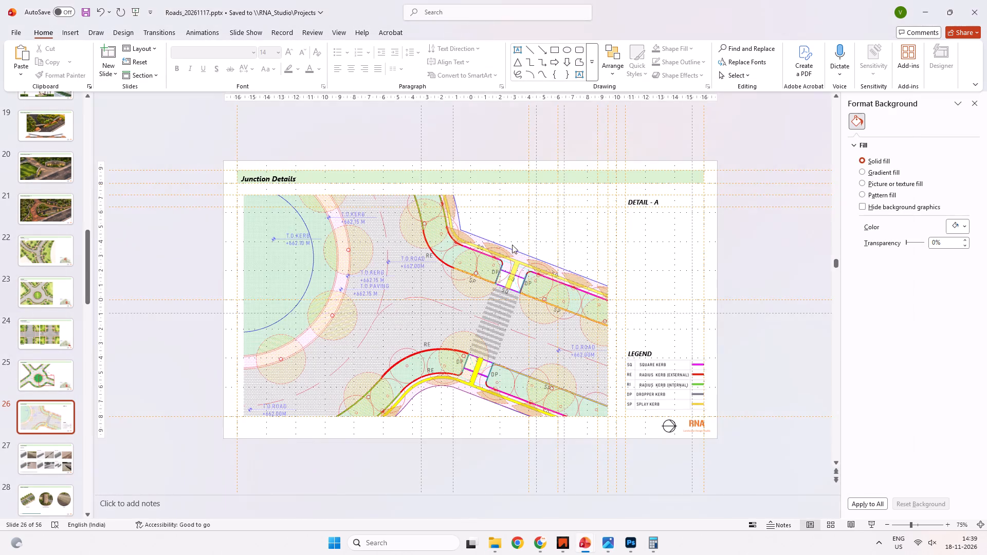
pyautogui.keyDown('alt'); pyautogui.click(517, 187); pyautogui.keyUp('alt')
pyautogui.click(516, 387)
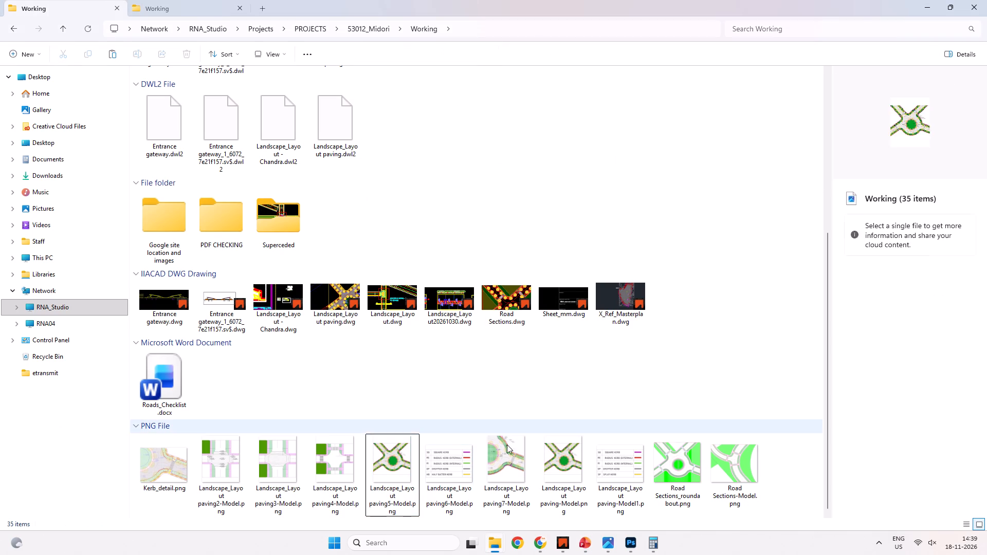
pyautogui.click(502, 465)
pyautogui.doubleClick(500, 470)
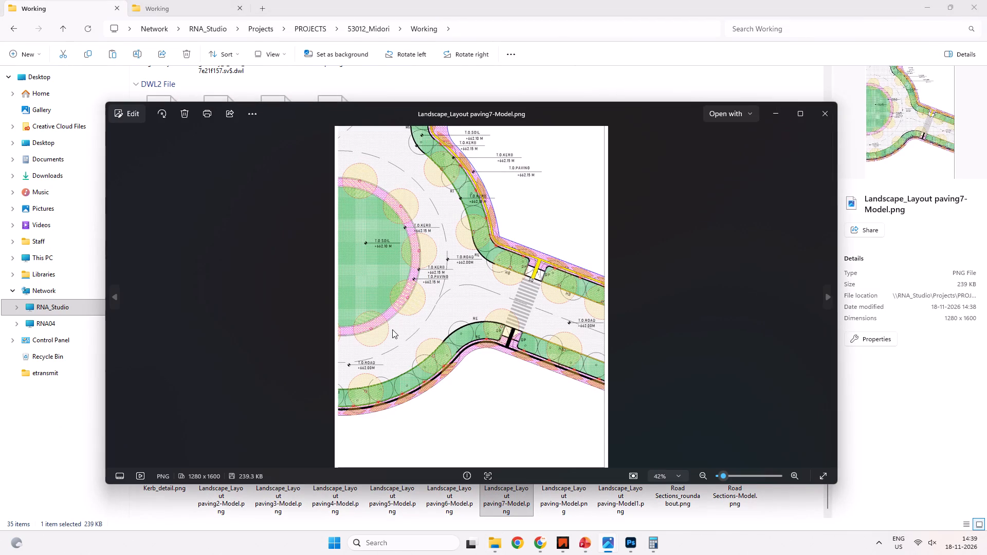
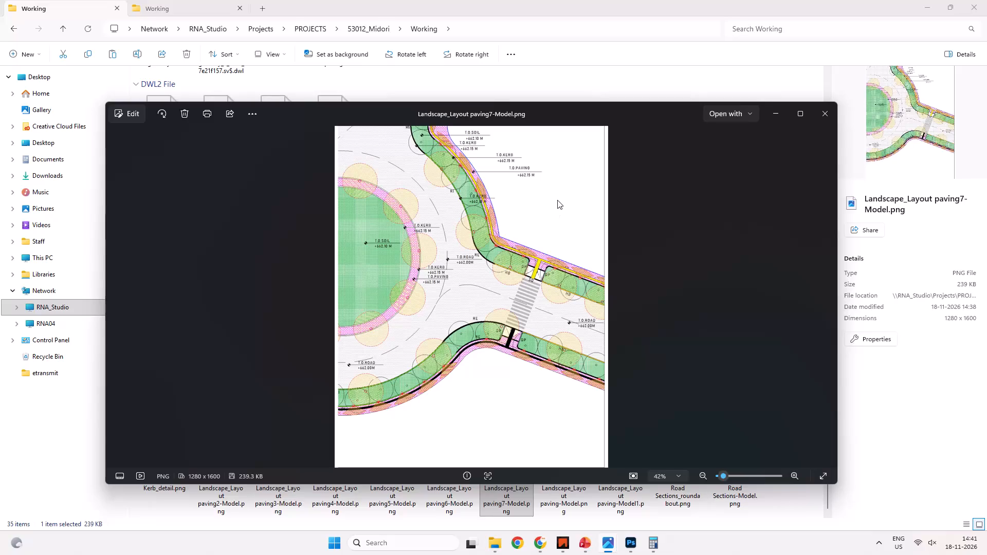
# Compare the kerb legend images Landscape_Layout paving-Model1.png and Landscape_Layout paving6-Model.png in the Working folder.
pyautogui.press('Escape')
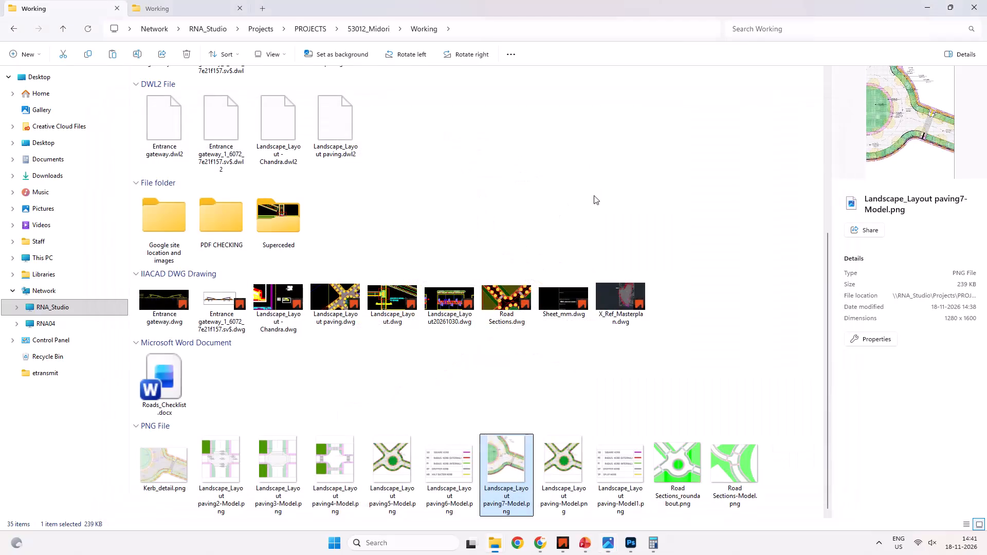
pyautogui.click(489, 237)
pyautogui.click(623, 460)
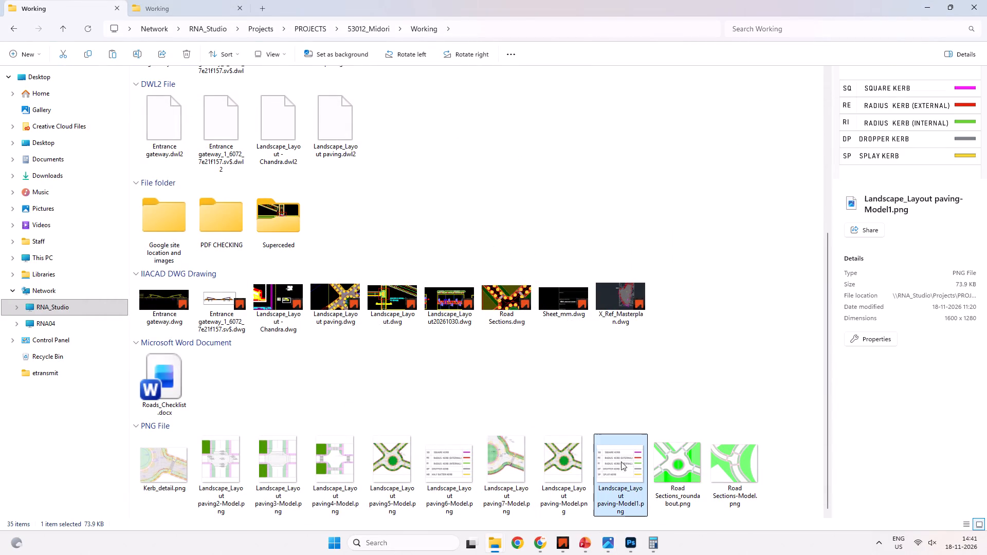
pyautogui.doubleClick(624, 462)
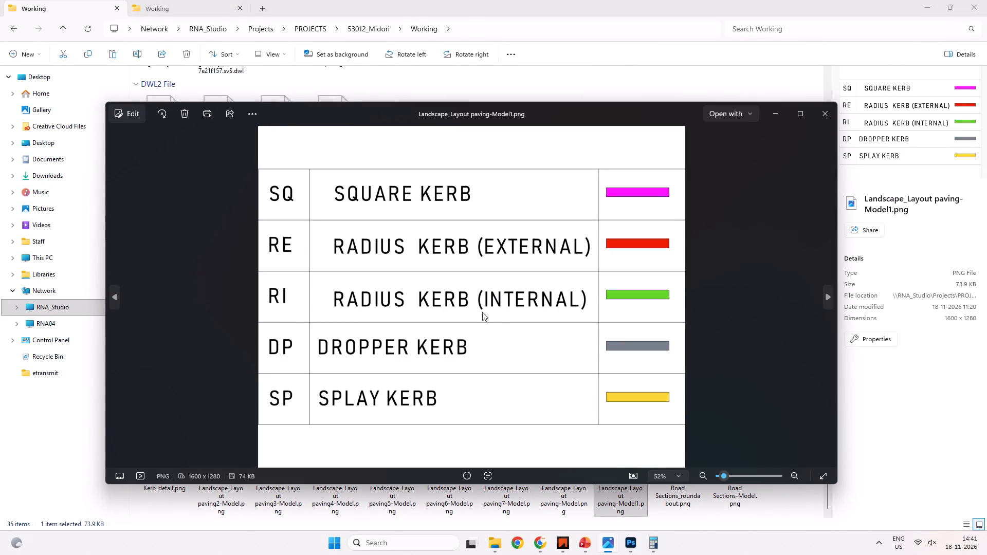
pyautogui.press('Escape')
pyautogui.click(443, 465)
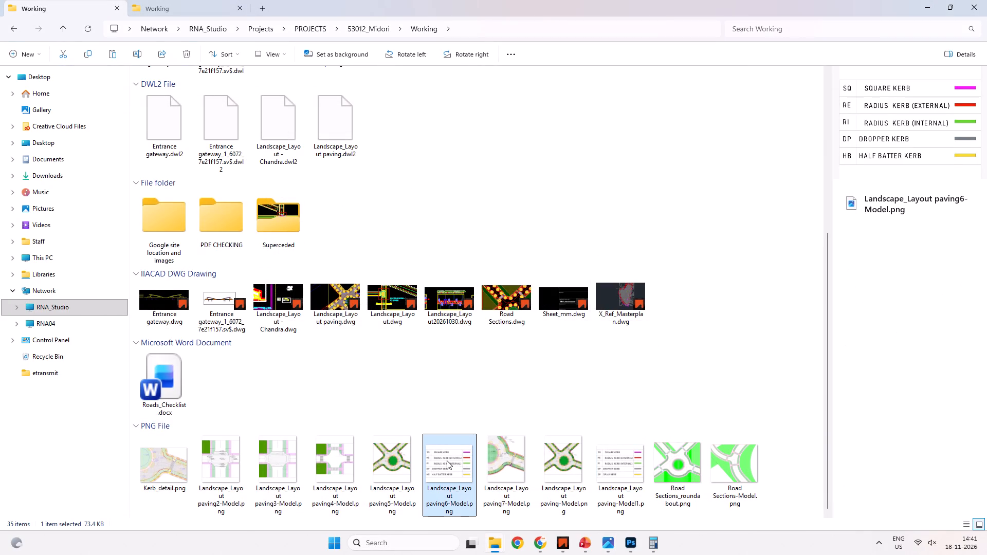
pyautogui.doubleClick(447, 460)
pyautogui.press('Escape')
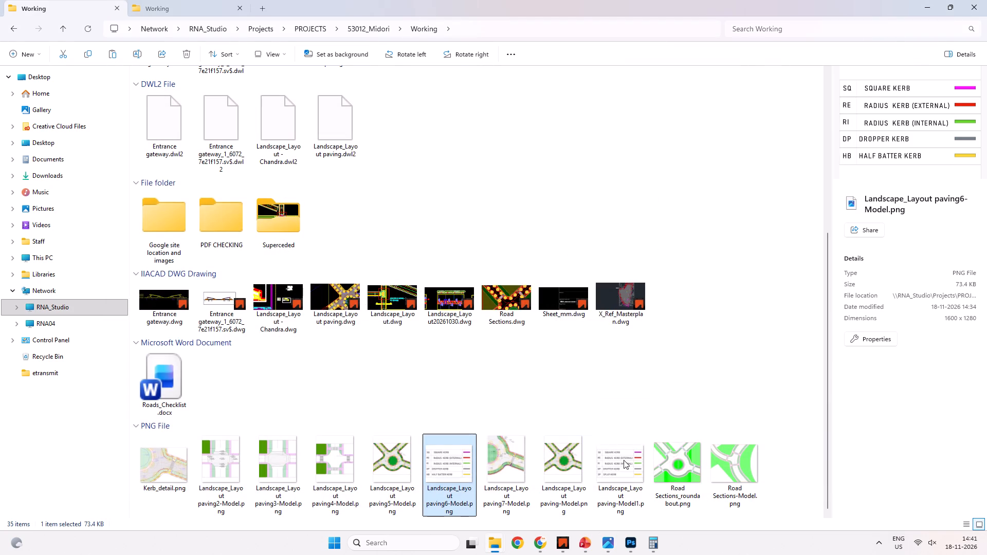
pyautogui.doubleClick(624, 460)
pyautogui.press('Escape')
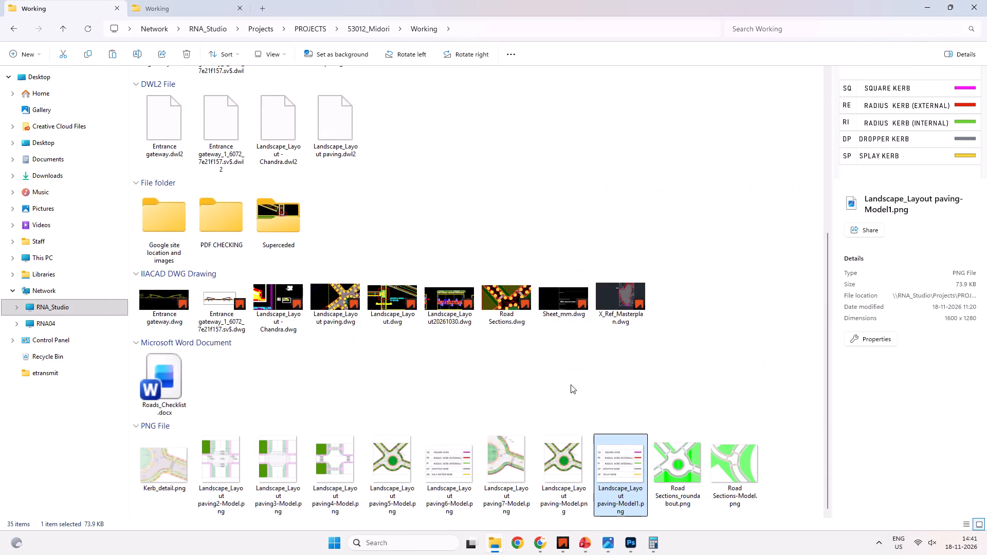
pyautogui.doubleClick(609, 460)
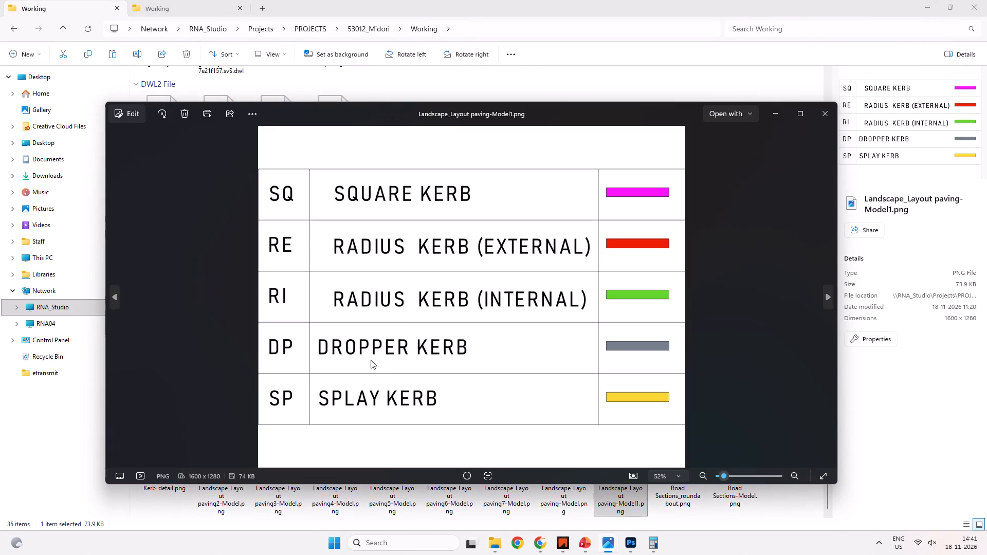
pyautogui.press('Escape')
pyautogui.doubleClick(428, 471)
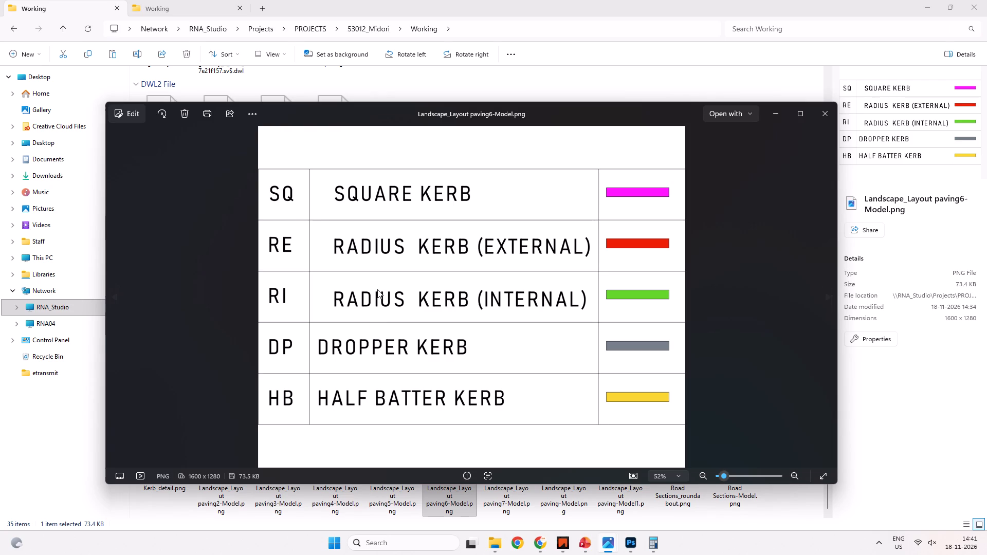
pyautogui.press('Escape')
# Copy the paving6-Model legend image, switch to the Roads_20261117 presentation and replace the kerb legend picture on the Junction Details slide with it.
pyautogui.hotkey('ctrl', 'c')
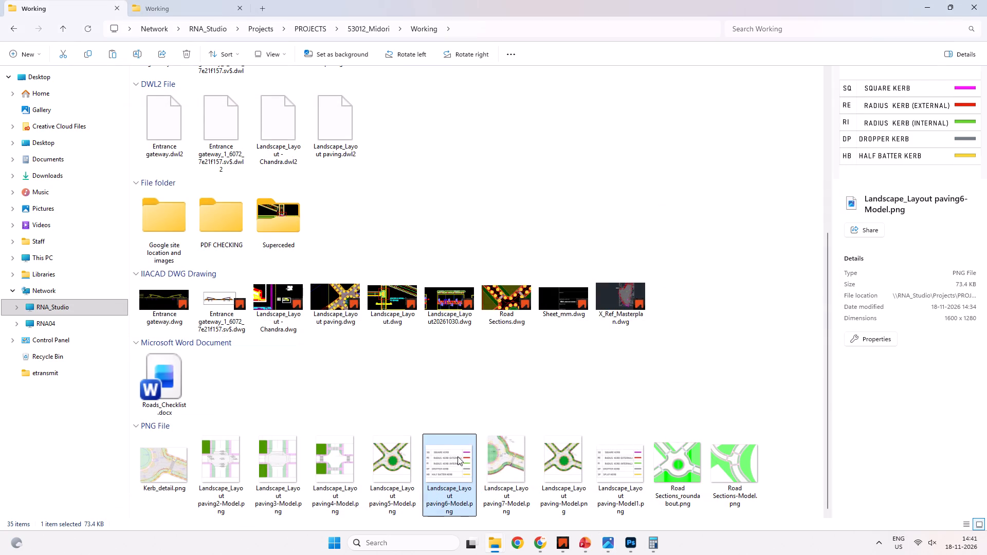
pyautogui.hotkey('alt', 'Tab')
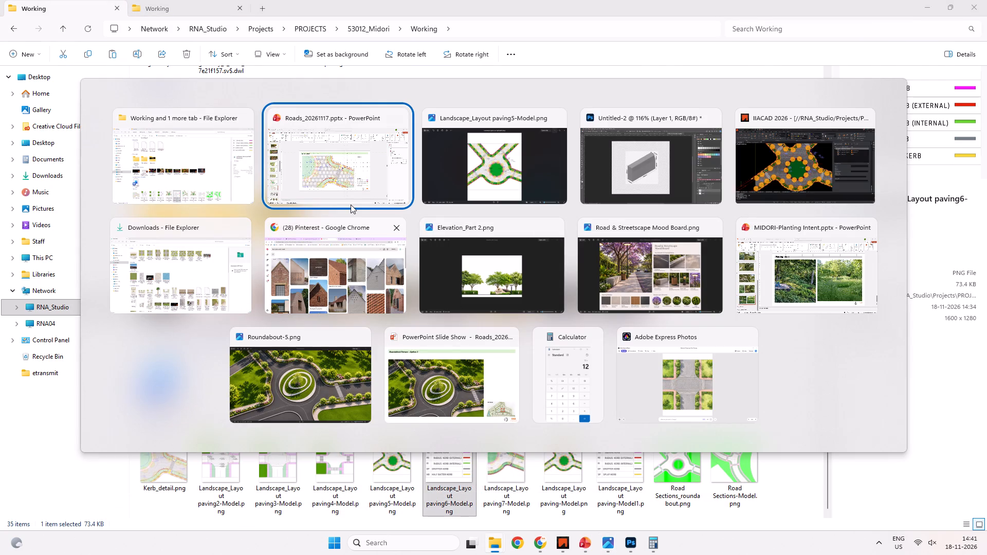
pyautogui.keyDown('alt'); pyautogui.click(345, 181); pyautogui.keyUp('alt')
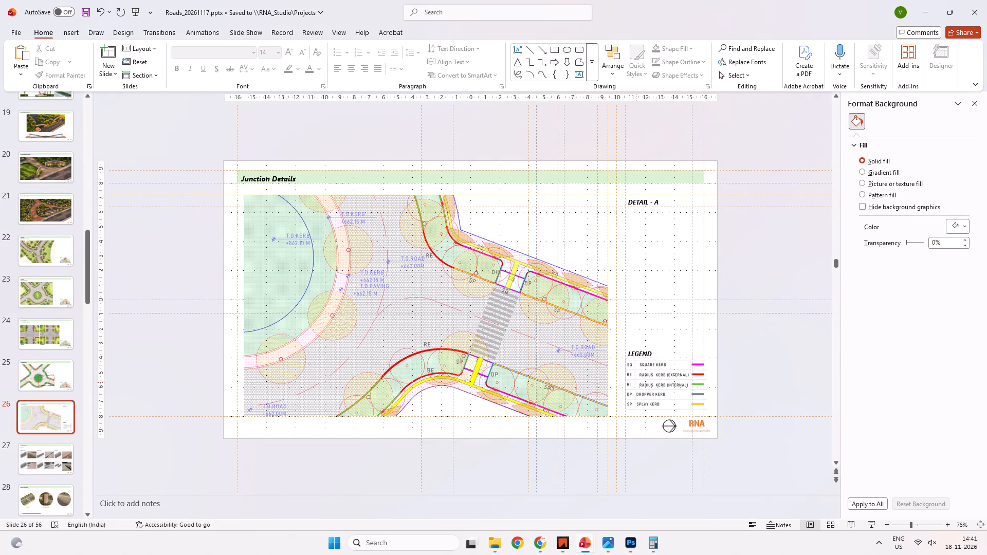
pyautogui.click(637, 382)
pyautogui.press('Delete')
pyautogui.hotkey('ctrl', 'v')
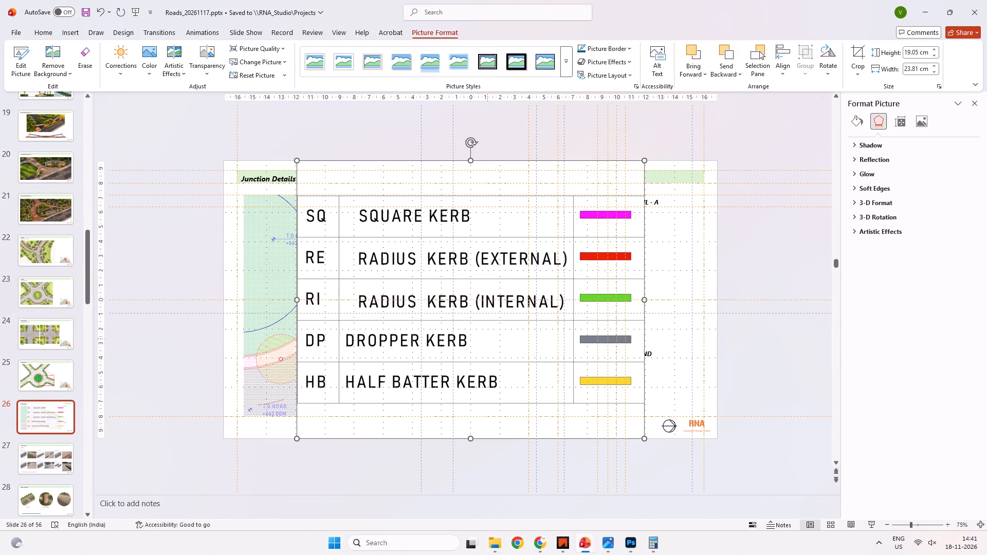
# Crop the blank bands above and below the kerb table off the pasted legend picture.
pyautogui.rightClick(481, 269)
pyautogui.click(533, 242)
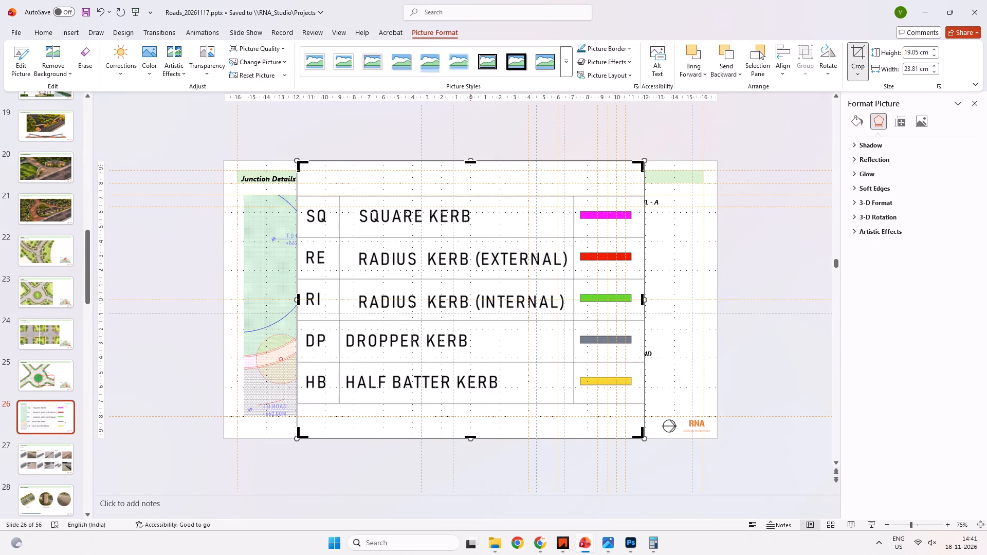
pyautogui.moveTo(469, 163); pyautogui.dragTo(464, 196)
pyautogui.moveTo(468, 437); pyautogui.dragTo(468, 426)
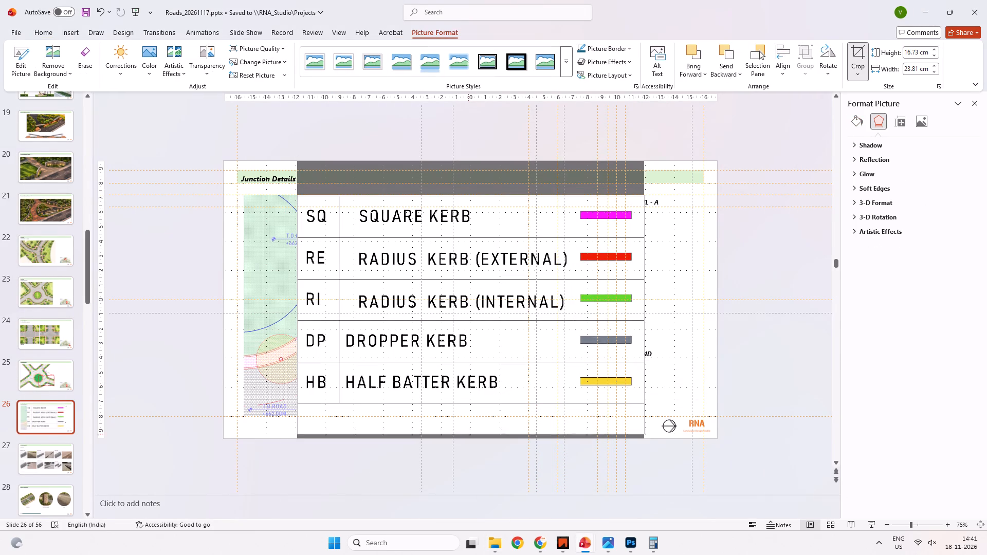
pyautogui.moveTo(468, 426); pyautogui.dragTo(468, 403)
pyautogui.click(768, 372)
# Shrink the cropped legend picture to about 6 cm wide and fit it beneath the LEGEND heading, above the RNA logo.
pyautogui.keyDown('shift'); pyautogui.moveTo(475, 302); pyautogui.dragTo(540, 327); pyautogui.keyUp('shift')
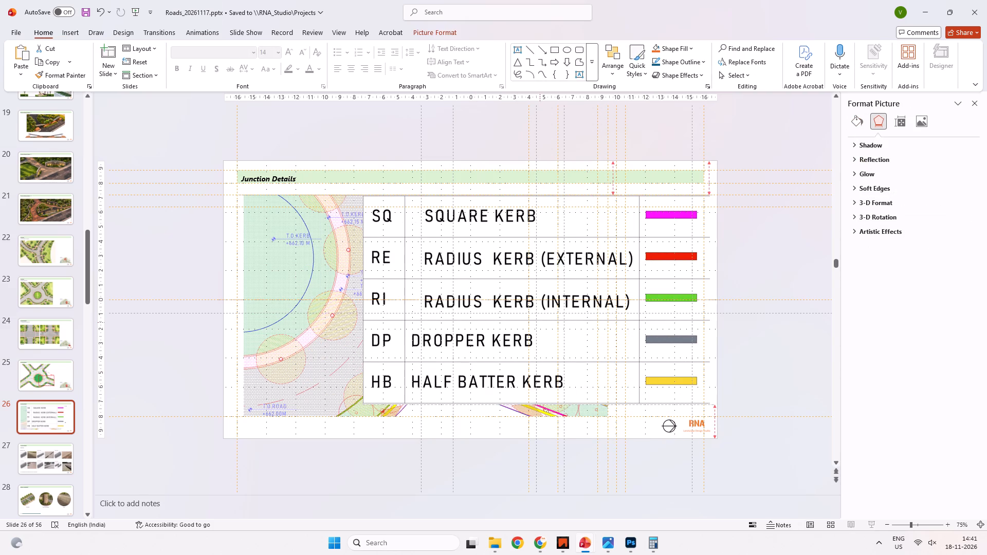
pyautogui.keyDown('shift'); pyautogui.moveTo(540, 327); pyautogui.dragTo(538, 331); pyautogui.keyUp('shift')
pyautogui.moveTo(586, 310); pyautogui.dragTo(579, 323)
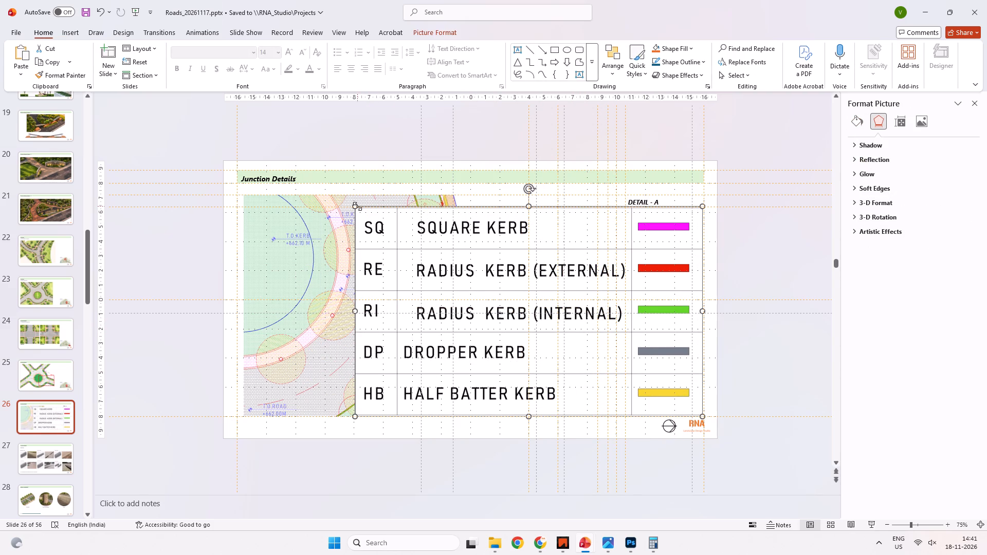
pyautogui.moveTo(356, 206); pyautogui.dragTo(616, 367)
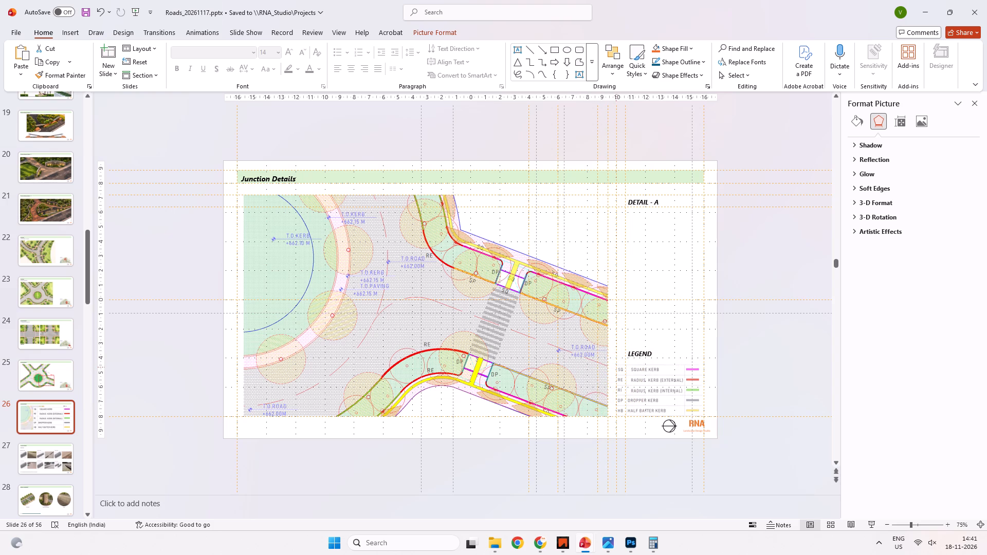
pyautogui.moveTo(616, 367); pyautogui.dragTo(617, 367)
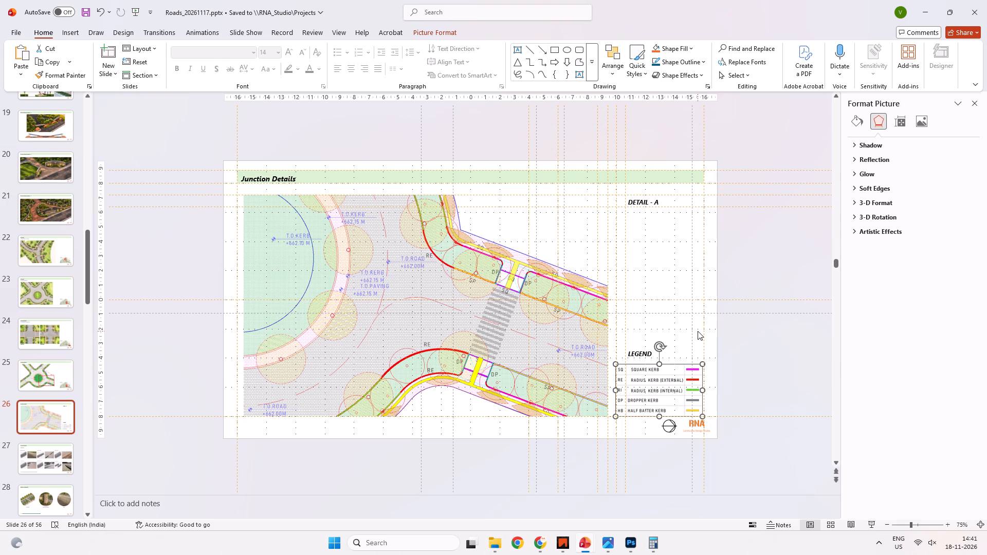
pyautogui.click(752, 348)
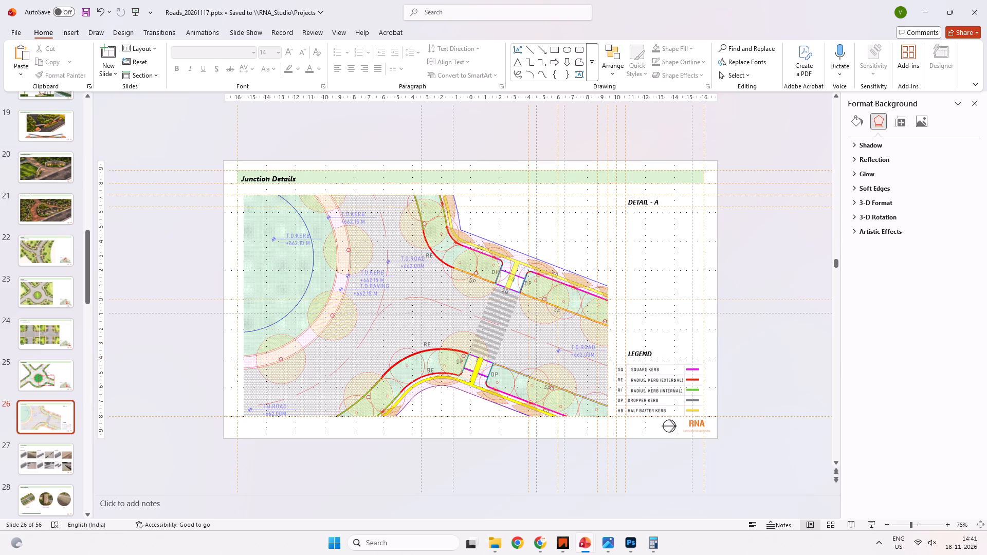
# Draw a small rectangle about 0.53 cm by 0.93 cm above the upper end of the pedestrian crossing, with the text HB.
pyautogui.click(513, 325)
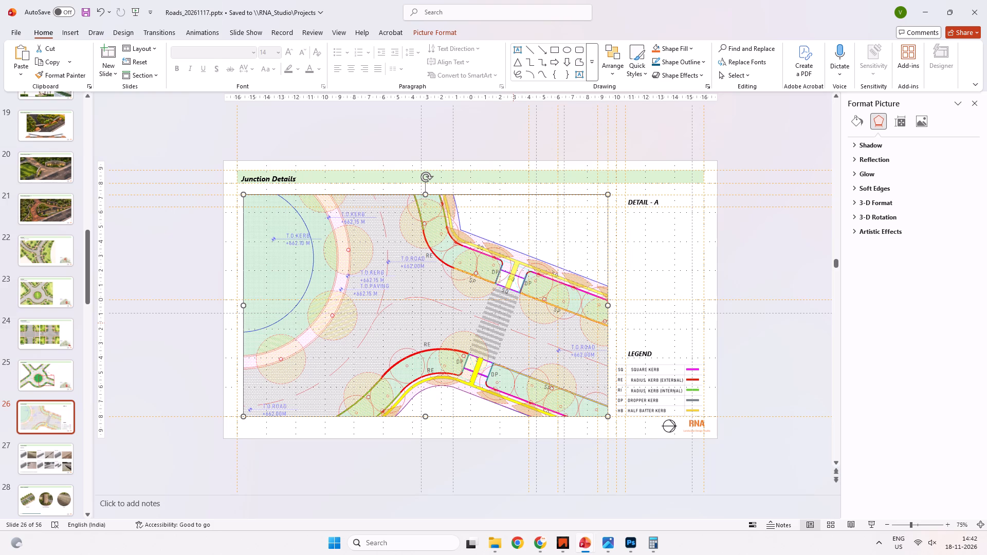
pyautogui.click(735, 273)
pyautogui.keyDown('ctrl'); pyautogui.scroll(4, 444, 404); pyautogui.keyUp('ctrl')
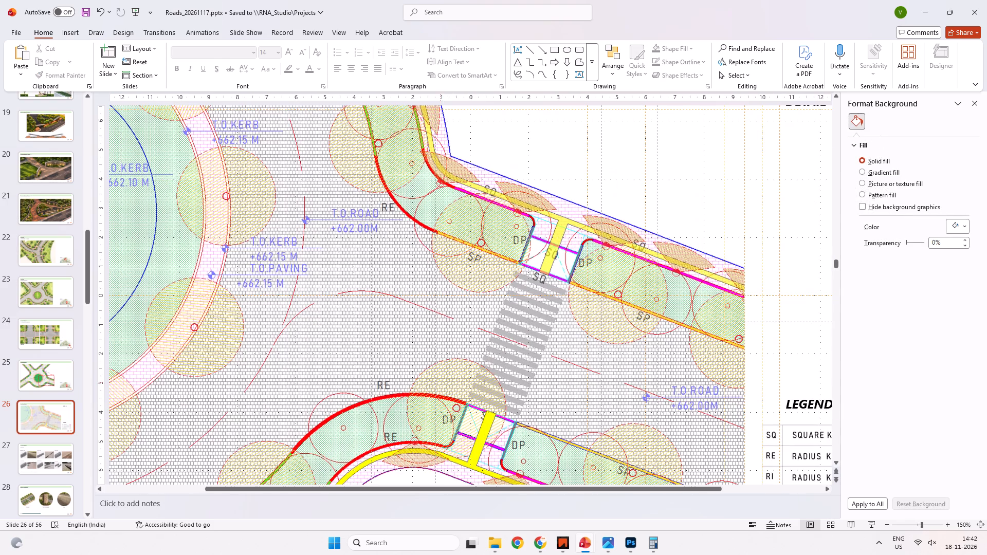
pyautogui.keyDown('ctrl'); pyautogui.scroll(-2, 429, 337); pyautogui.keyUp('ctrl')
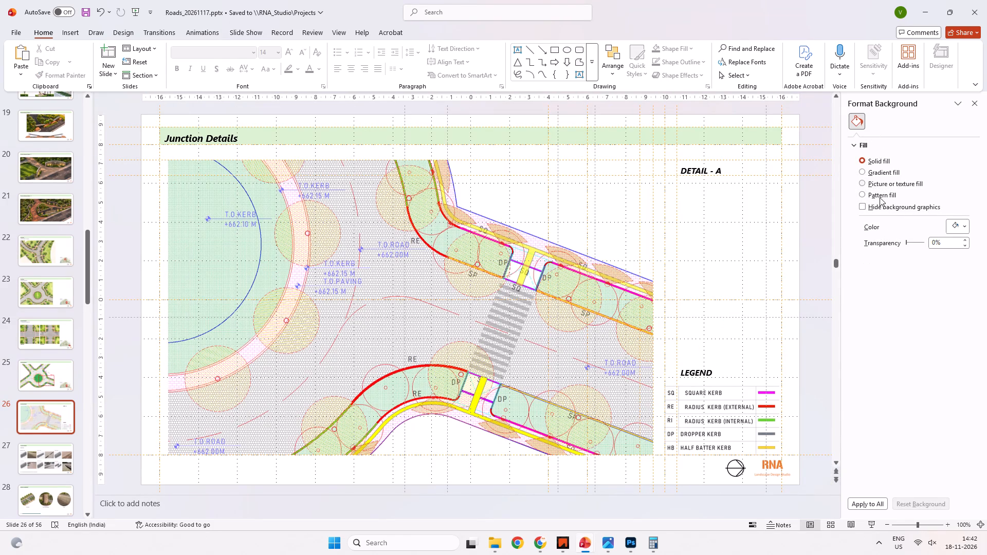
pyautogui.click(69, 34)
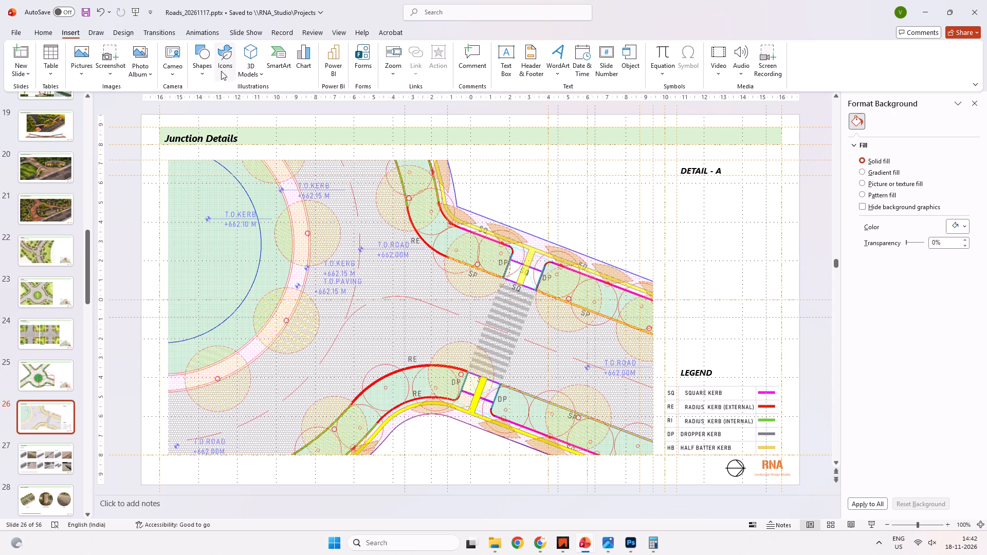
pyautogui.click(196, 69)
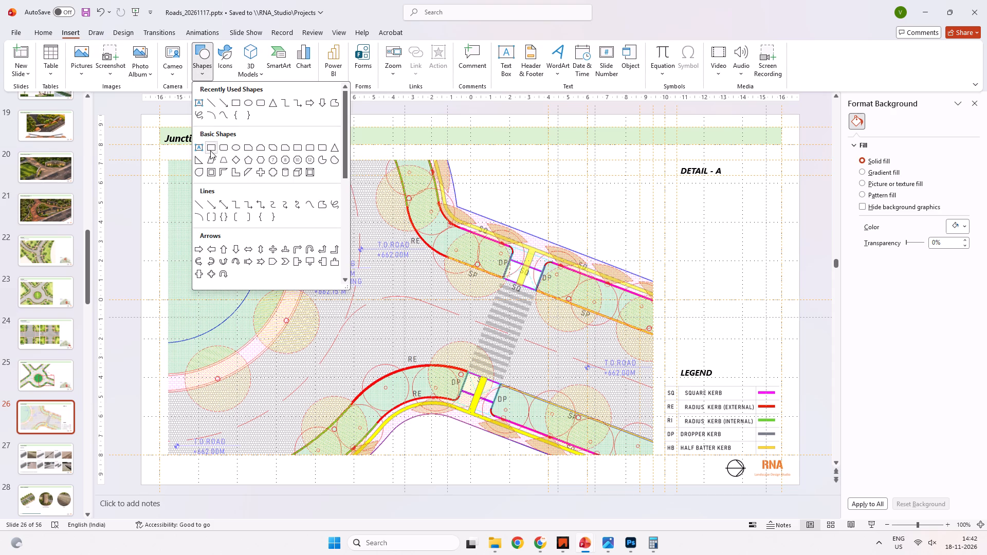
pyautogui.click(210, 151)
pyautogui.moveTo(519, 230); pyautogui.dragTo(538, 242)
pyautogui.write('HB')
# Format the HB label with 8 pt black text, no fill and no outline.
pyautogui.hotkey('ctrl', 'a')
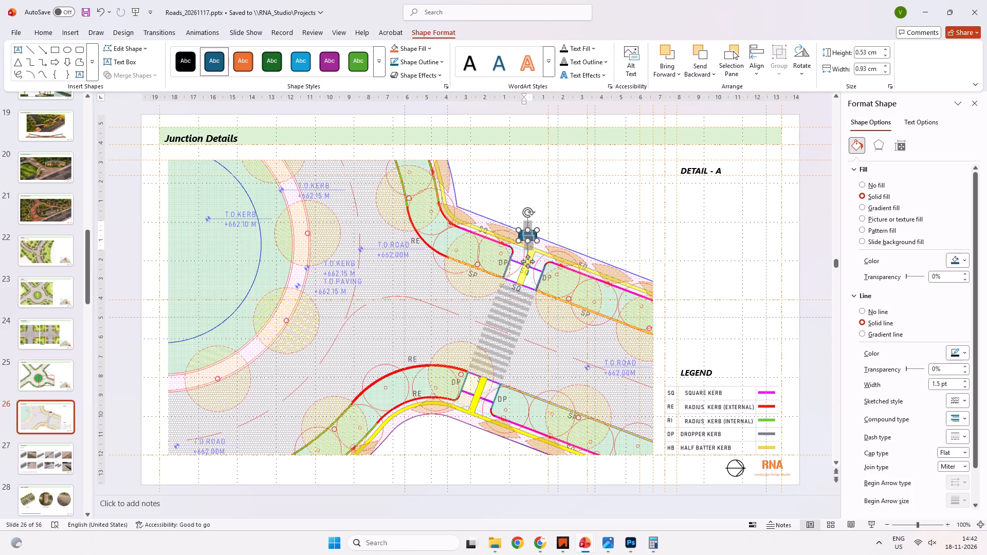
pyautogui.scroll(-7, 894, 401)
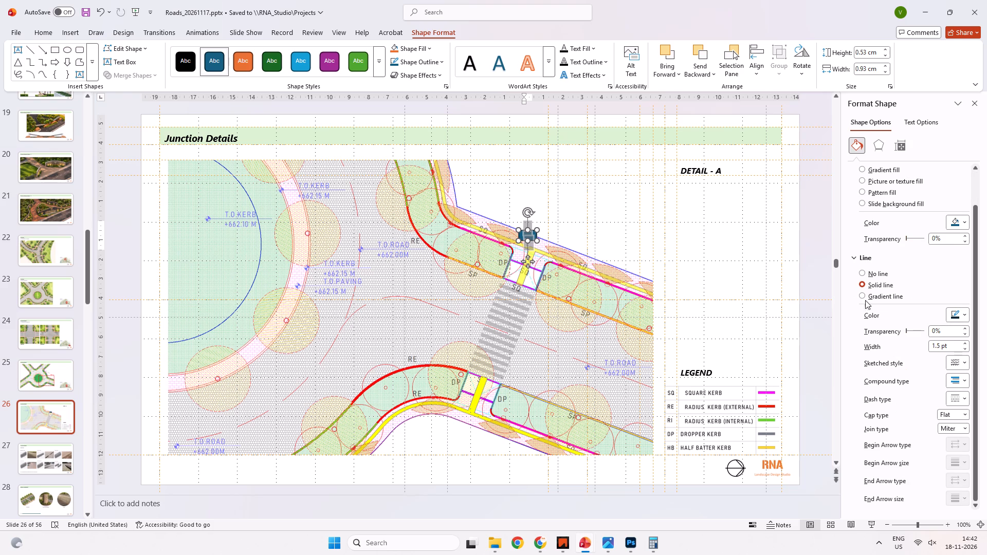
pyautogui.click(921, 128)
pyautogui.click(881, 119)
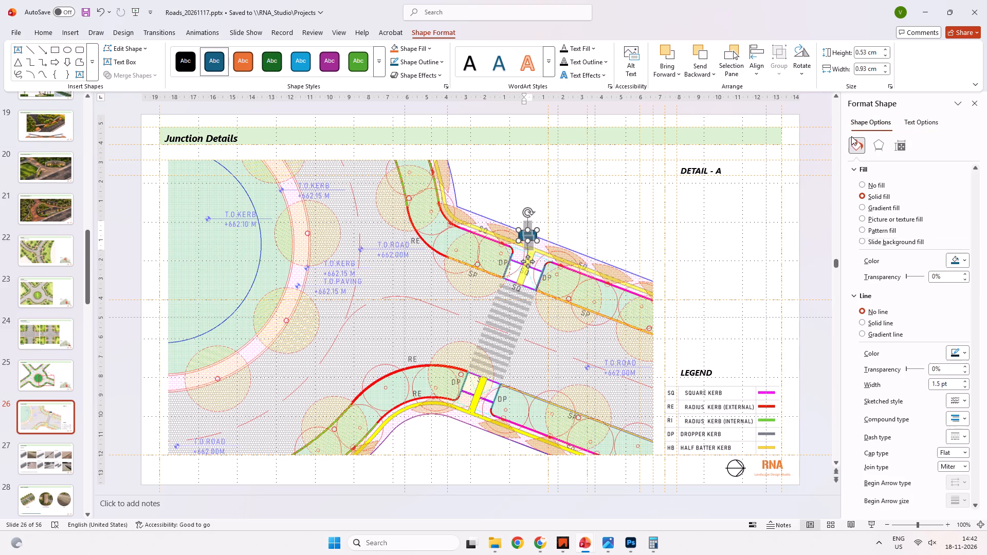
pyautogui.click(47, 31)
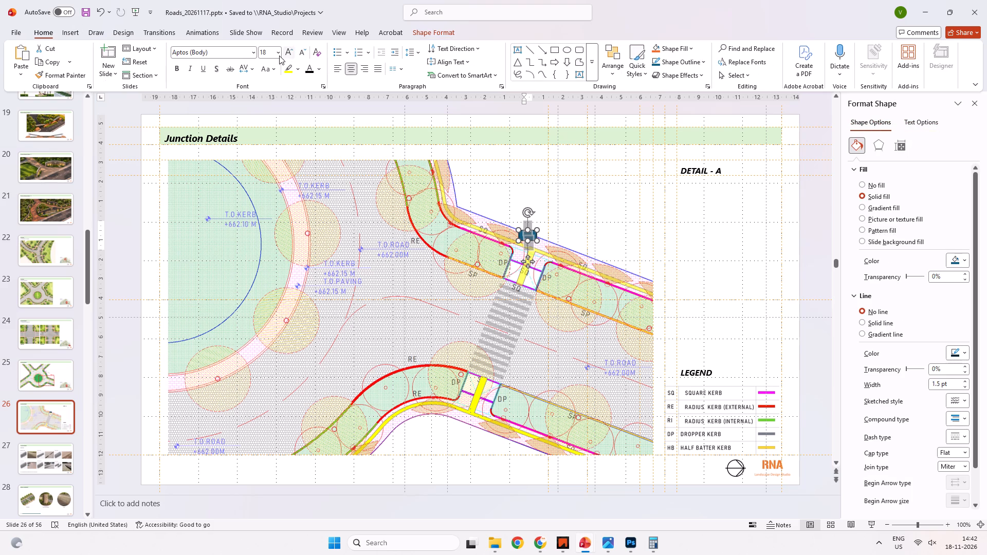
pyautogui.click(279, 51)
pyautogui.click(269, 66)
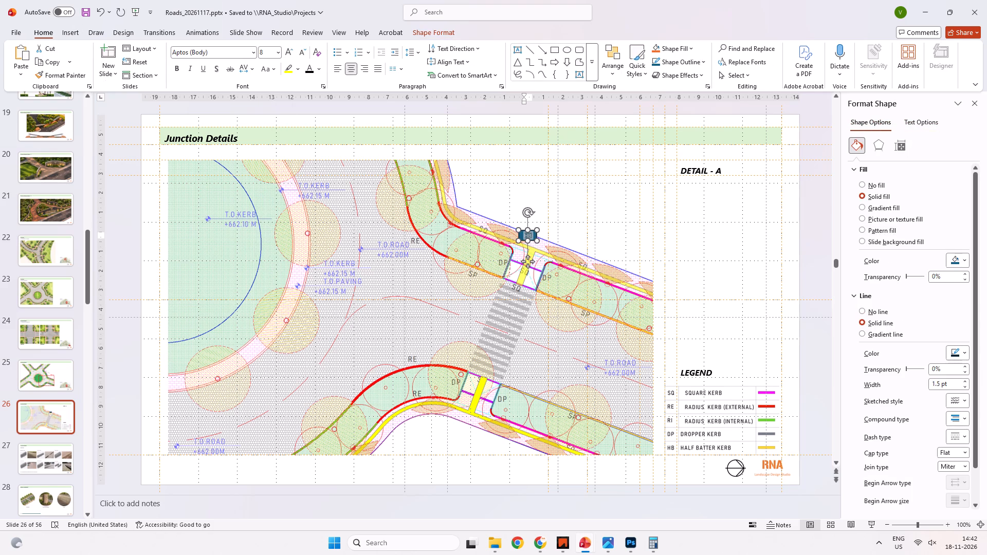
pyautogui.click(861, 184)
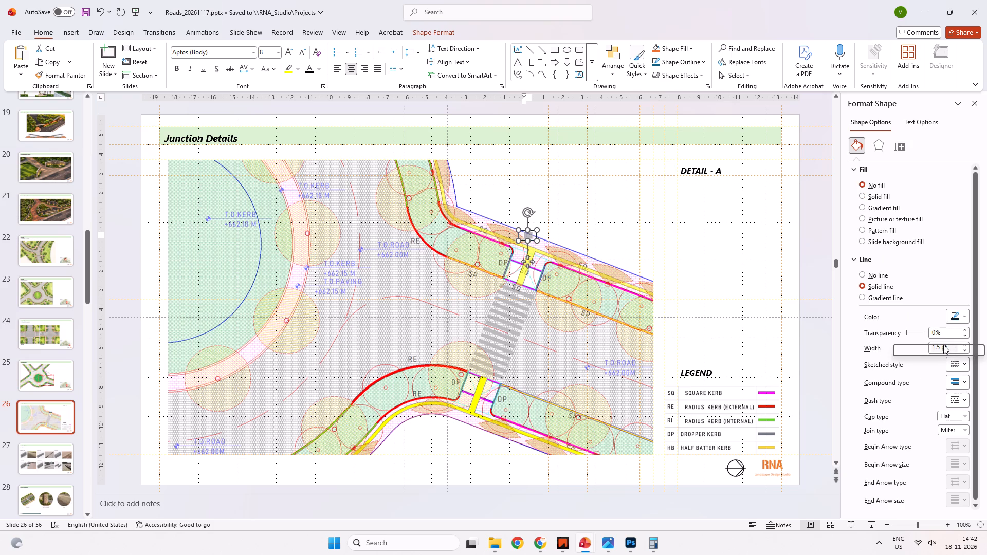
pyautogui.click(864, 275)
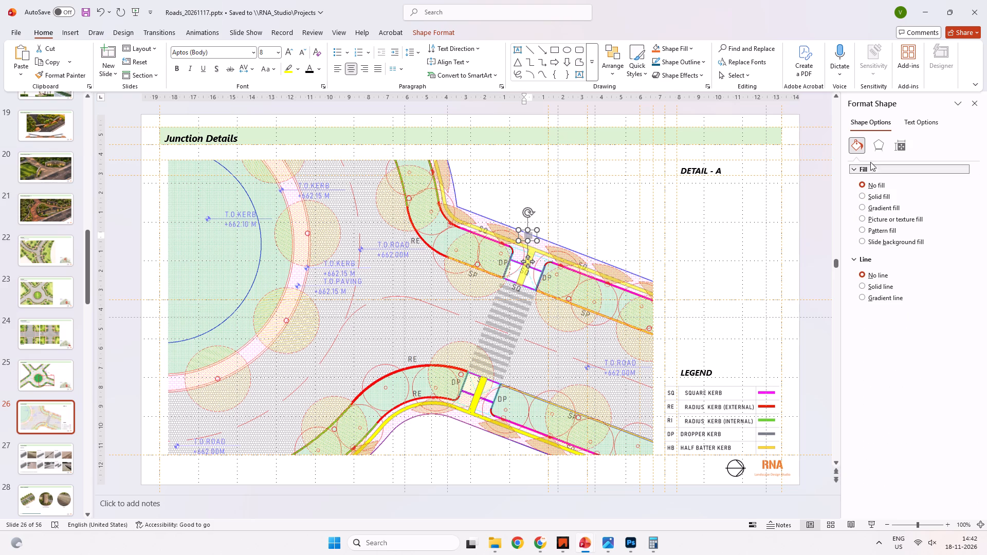
pyautogui.click(915, 124)
pyautogui.click(308, 68)
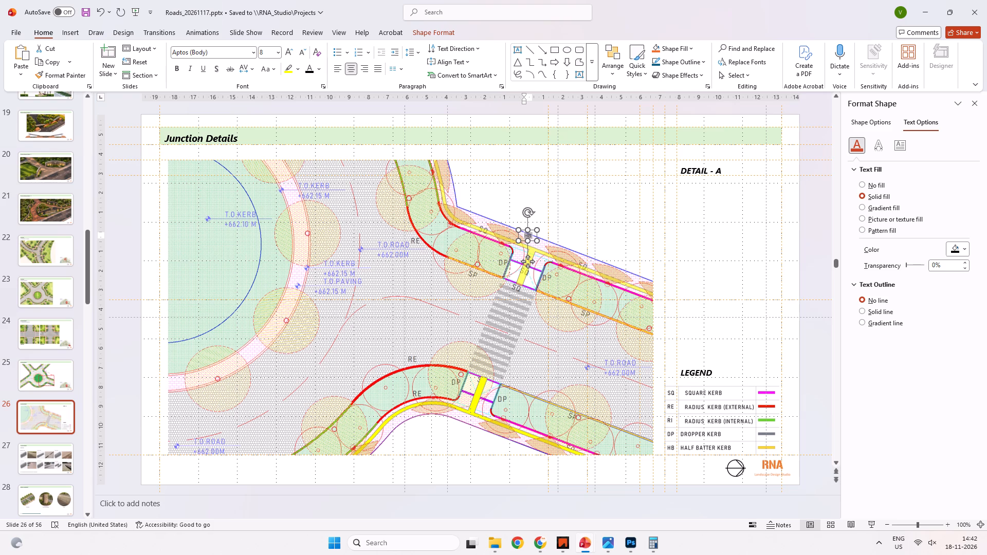
# Move the HB label over the SP mark on the orange kerb line west of the crossing's upper end.
pyautogui.click(621, 236)
pyautogui.keyDown('ctrl'); pyautogui.scroll(4, 524, 242); pyautogui.keyUp('ctrl')
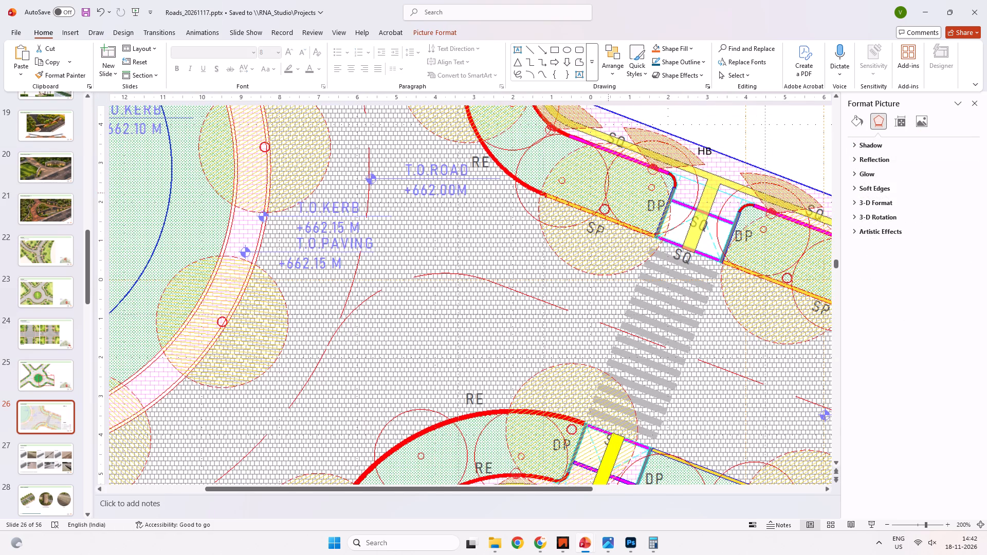
pyautogui.click(703, 156)
pyautogui.moveTo(715, 162); pyautogui.dragTo(571, 281)
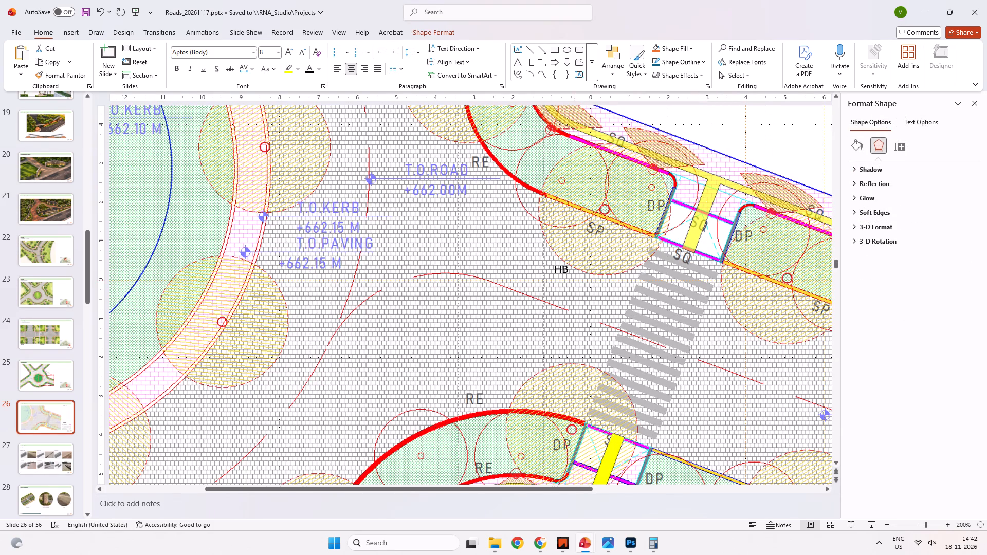
pyautogui.moveTo(571, 281); pyautogui.dragTo(605, 239)
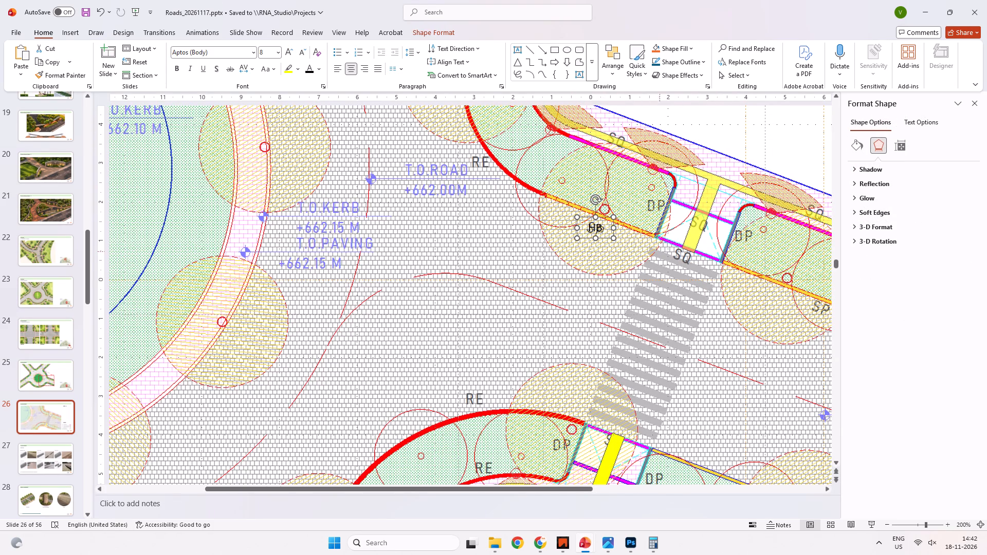
# Give the HB label over the SP mark west of the crossing a solid white fill with no outline.
pyautogui.click(861, 123)
pyautogui.click(851, 149)
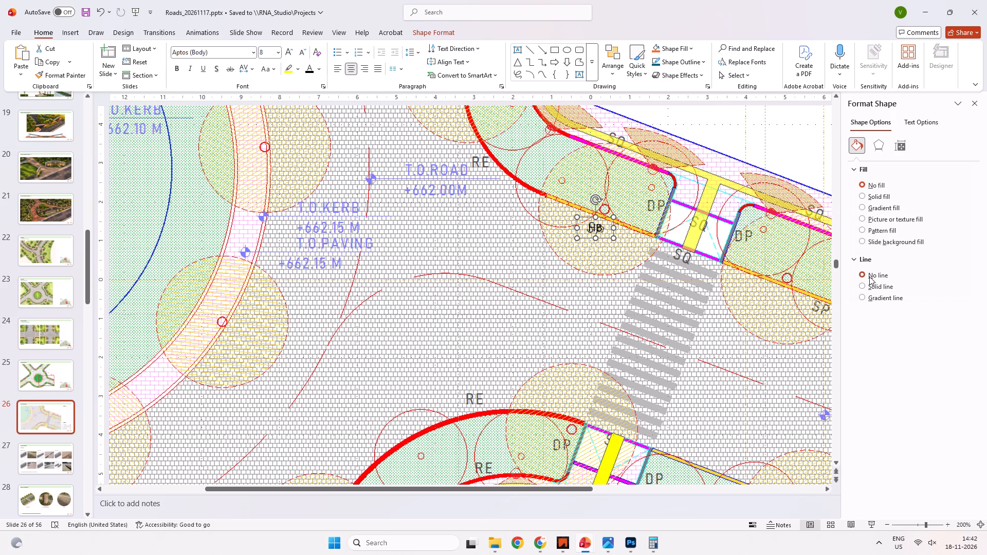
pyautogui.click(869, 283)
pyautogui.click(861, 272)
pyautogui.click(864, 198)
pyautogui.click(963, 258)
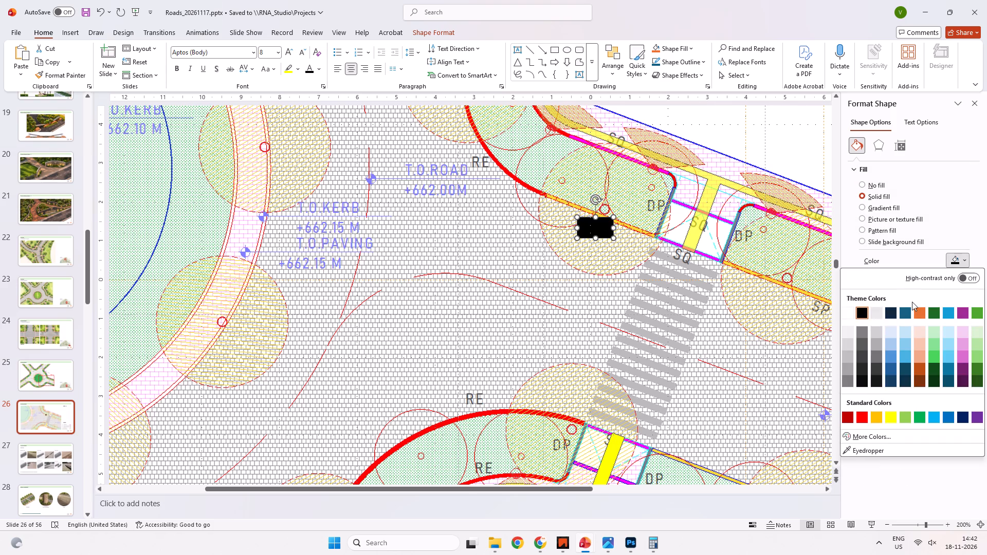
pyautogui.click(847, 312)
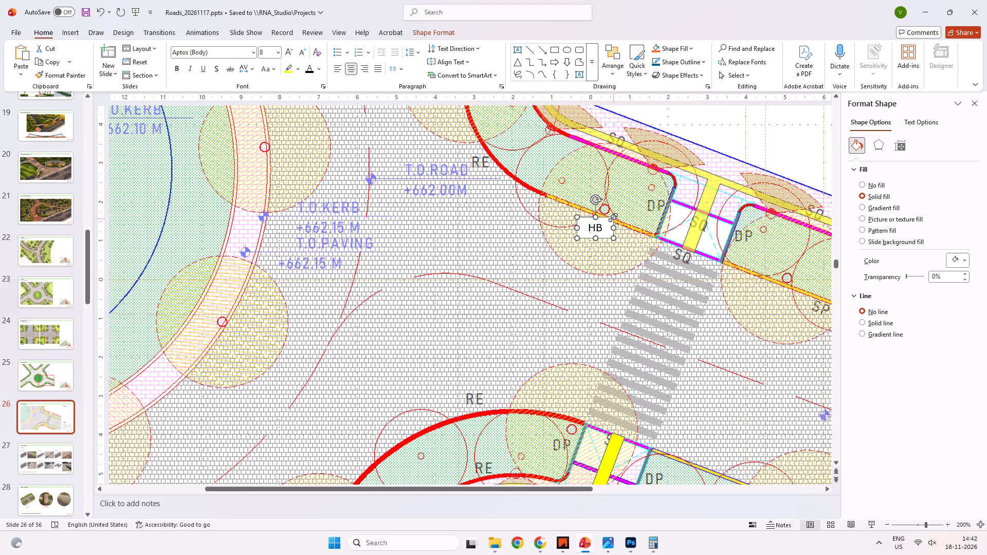
pyautogui.moveTo(619, 215); pyautogui.dragTo(626, 227)
pyautogui.hotkey('ctrl', 'z')
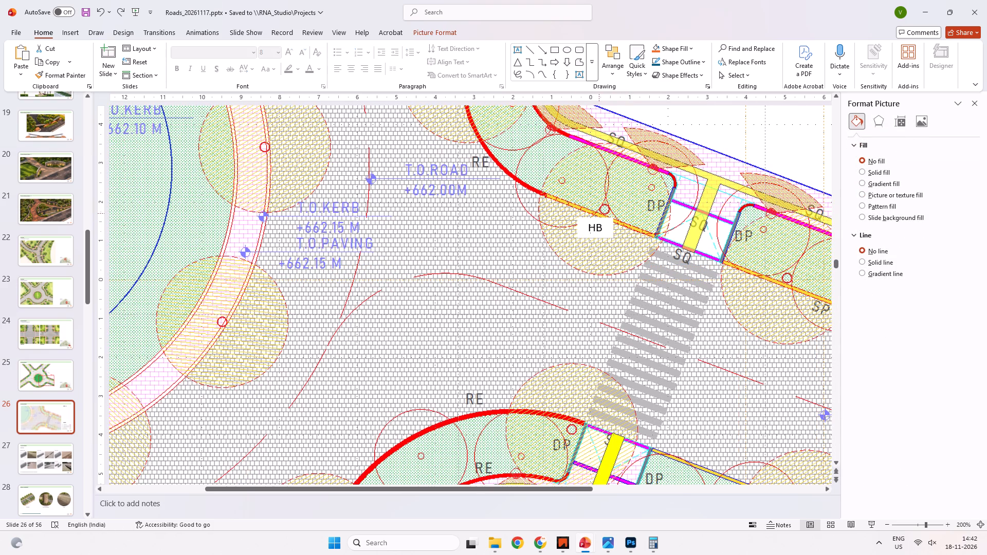
# Rotate the HB label slightly clockwise so it runs parallel to the orange kerb line.
pyautogui.click(598, 212)
pyautogui.click(598, 227)
pyautogui.moveTo(597, 201); pyautogui.dragTo(609, 200)
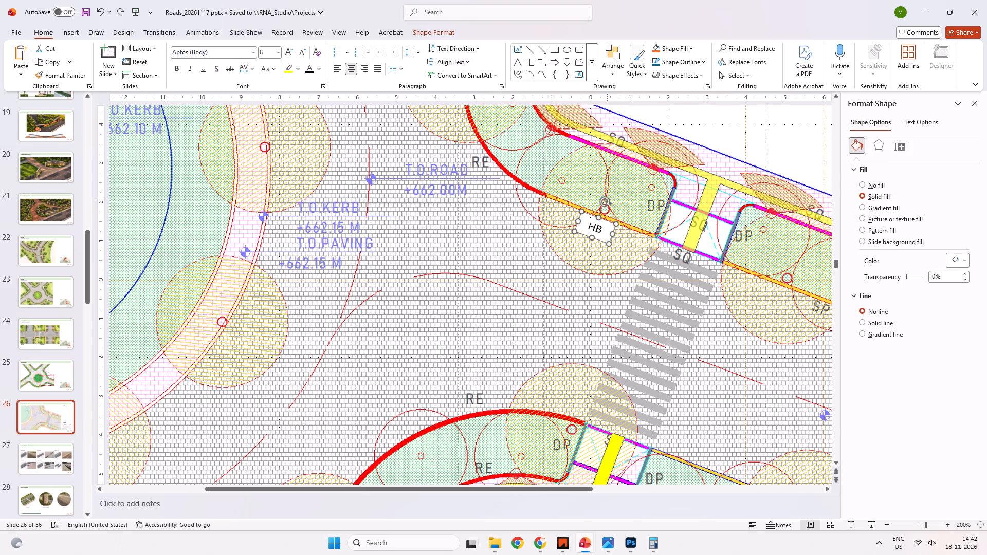
# Copy the rotated HB label over the SP mark on the orange kerb line east of the crossing and nudge it into place.
pyautogui.keyDown('ctrl'); pyautogui.scroll(-3, 626, 254); pyautogui.keyUp('ctrl')
pyautogui.keyDown('ctrl'); pyautogui.scroll(1, 480, 294); pyautogui.keyUp('ctrl')
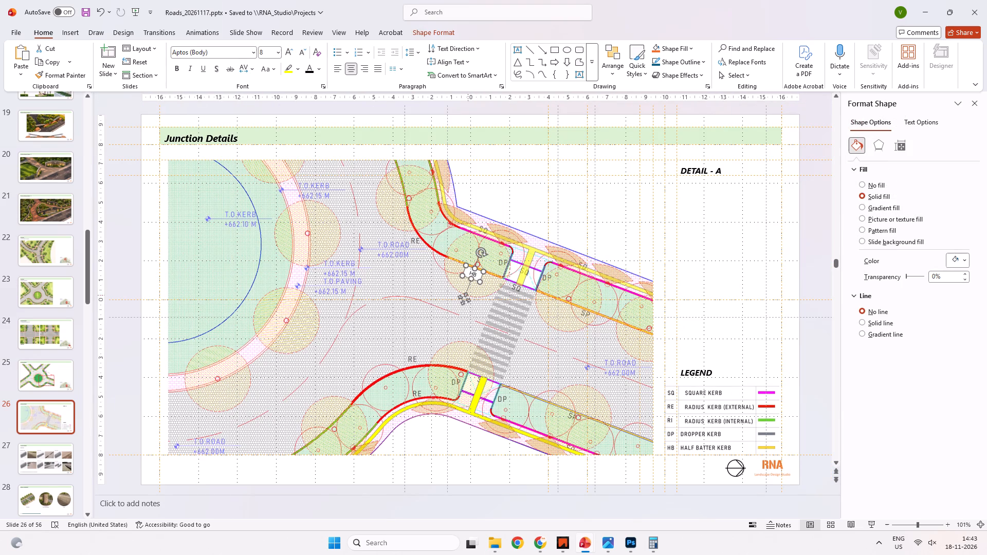
pyautogui.keyDown('ctrl'); pyautogui.moveTo(465, 297); pyautogui.dragTo(578, 339); pyautogui.keyUp('ctrl')
pyautogui.keyDown('ctrl'); pyautogui.scroll(3, 584, 332); pyautogui.keyUp('ctrl')
pyautogui.click(471, 303)
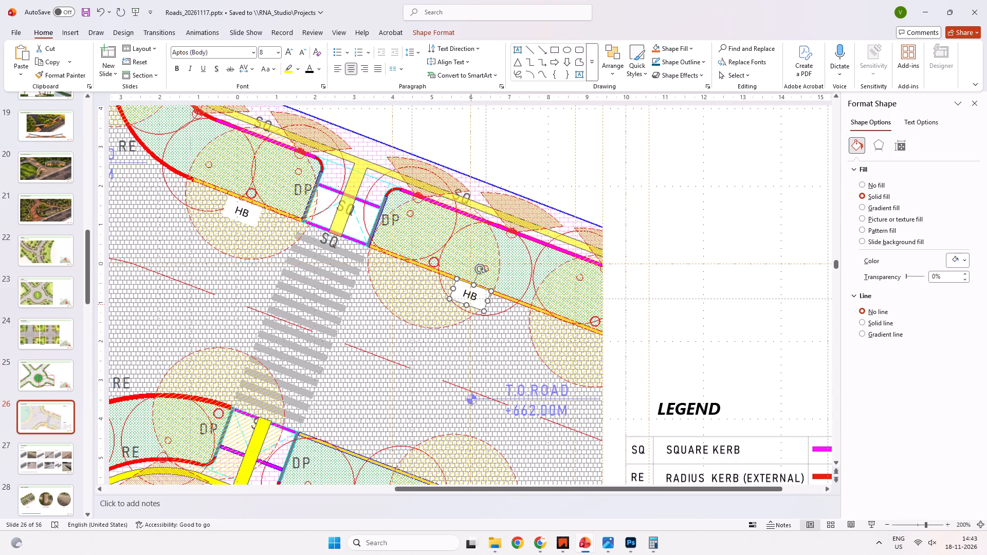
pyautogui.press('Down')
pyautogui.press('Down')
pyautogui.press('Left')
pyautogui.press('Left')
pyautogui.press('Down')
pyautogui.press('Down')
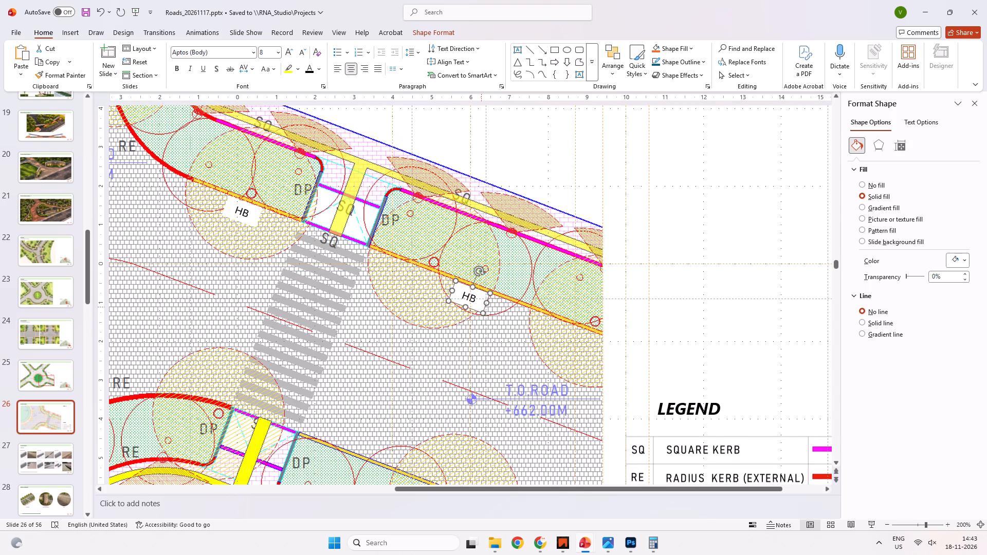
pyautogui.press('Left')
pyautogui.press('Down')
pyautogui.press('Down')
pyautogui.press('Left')
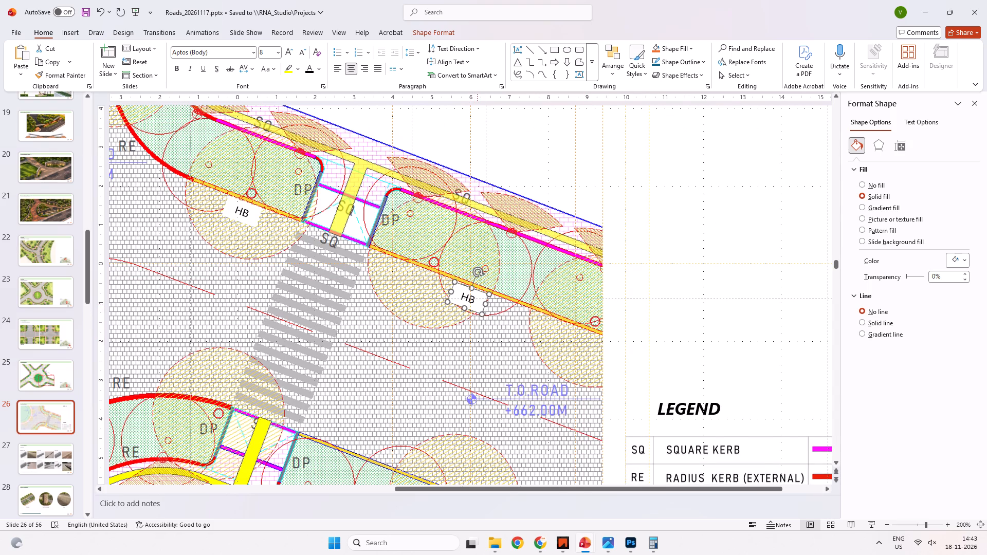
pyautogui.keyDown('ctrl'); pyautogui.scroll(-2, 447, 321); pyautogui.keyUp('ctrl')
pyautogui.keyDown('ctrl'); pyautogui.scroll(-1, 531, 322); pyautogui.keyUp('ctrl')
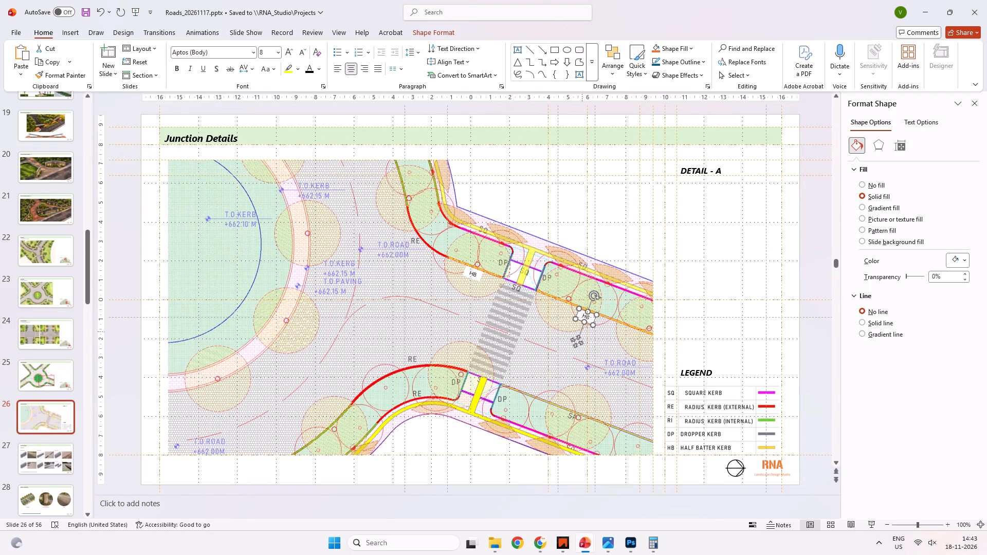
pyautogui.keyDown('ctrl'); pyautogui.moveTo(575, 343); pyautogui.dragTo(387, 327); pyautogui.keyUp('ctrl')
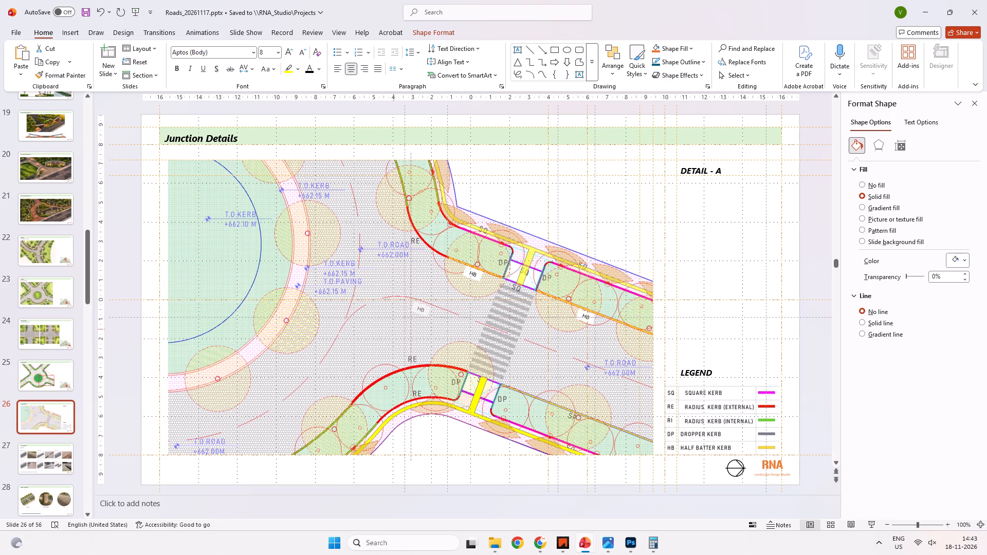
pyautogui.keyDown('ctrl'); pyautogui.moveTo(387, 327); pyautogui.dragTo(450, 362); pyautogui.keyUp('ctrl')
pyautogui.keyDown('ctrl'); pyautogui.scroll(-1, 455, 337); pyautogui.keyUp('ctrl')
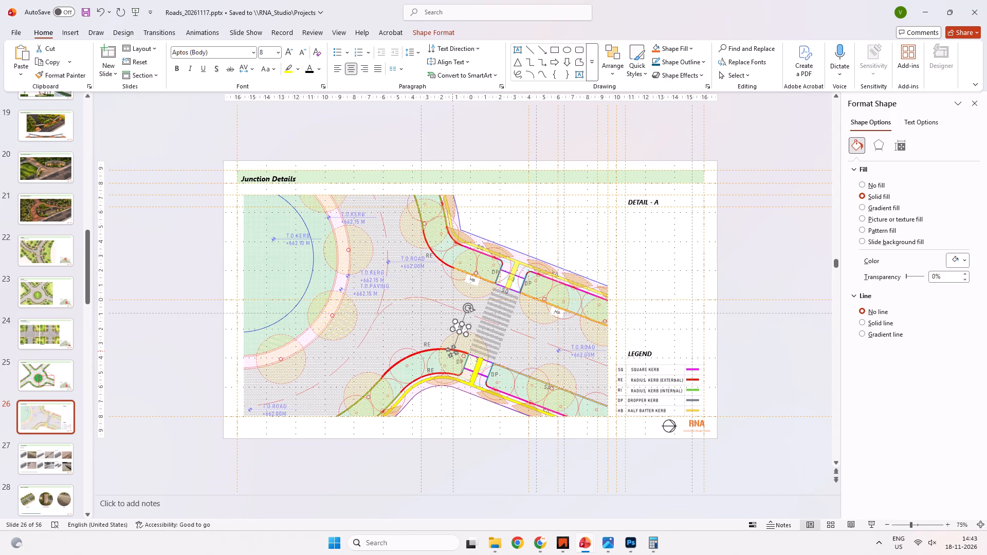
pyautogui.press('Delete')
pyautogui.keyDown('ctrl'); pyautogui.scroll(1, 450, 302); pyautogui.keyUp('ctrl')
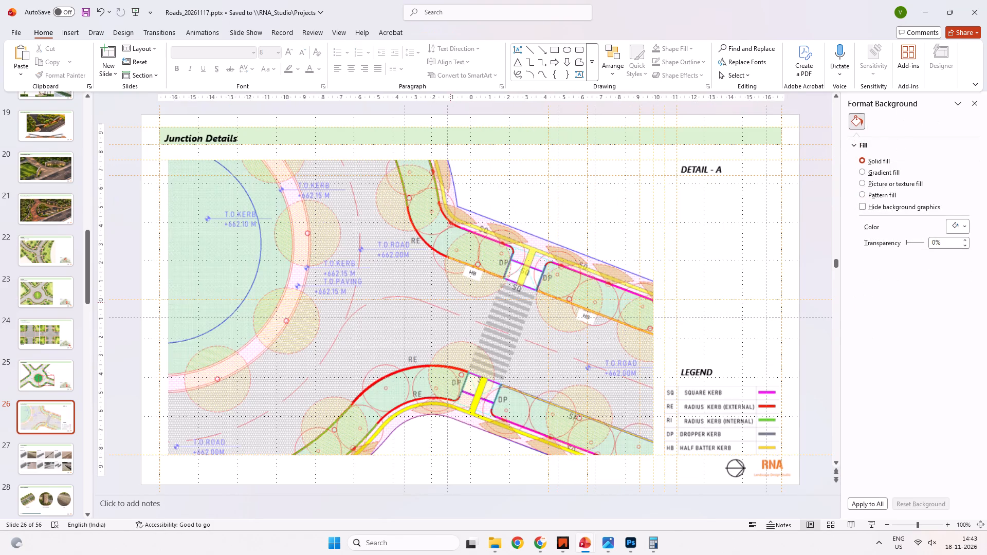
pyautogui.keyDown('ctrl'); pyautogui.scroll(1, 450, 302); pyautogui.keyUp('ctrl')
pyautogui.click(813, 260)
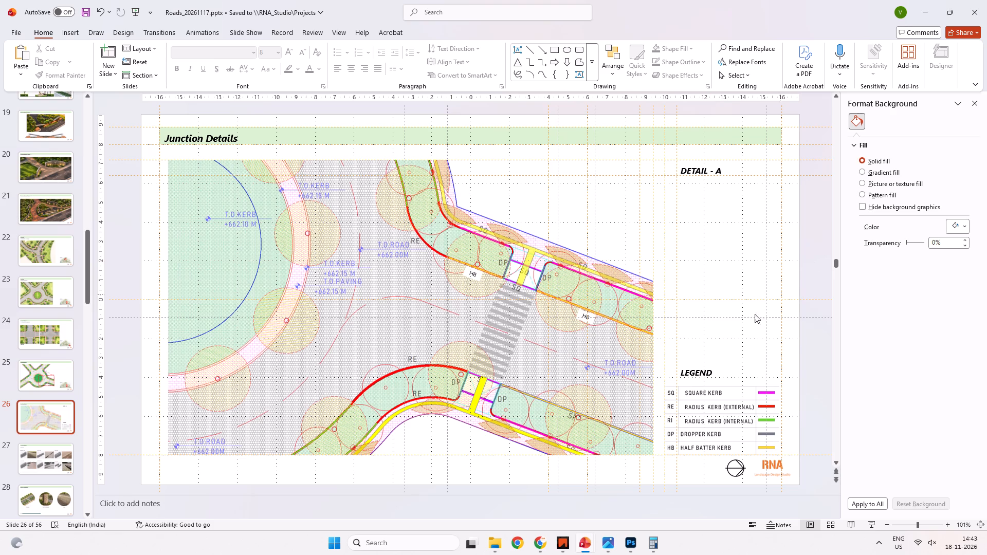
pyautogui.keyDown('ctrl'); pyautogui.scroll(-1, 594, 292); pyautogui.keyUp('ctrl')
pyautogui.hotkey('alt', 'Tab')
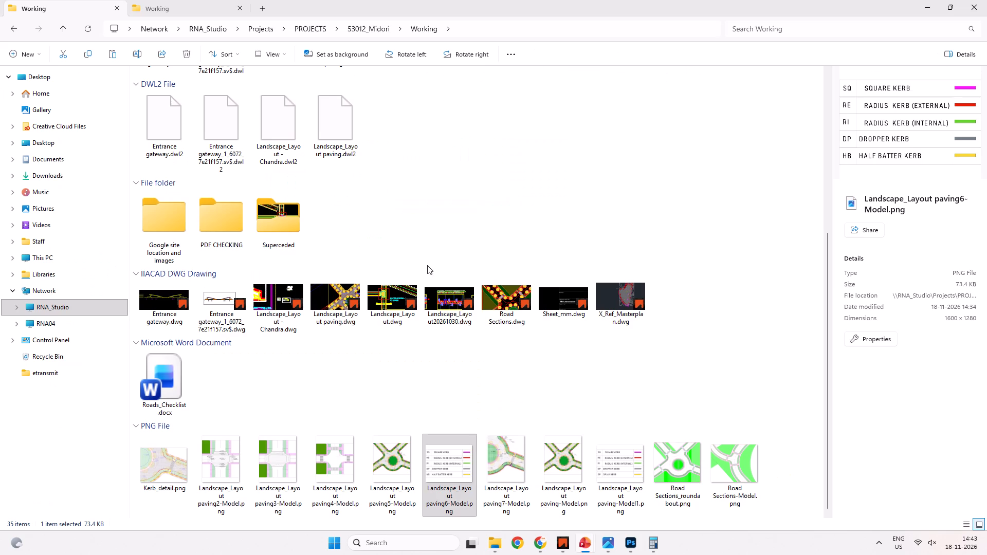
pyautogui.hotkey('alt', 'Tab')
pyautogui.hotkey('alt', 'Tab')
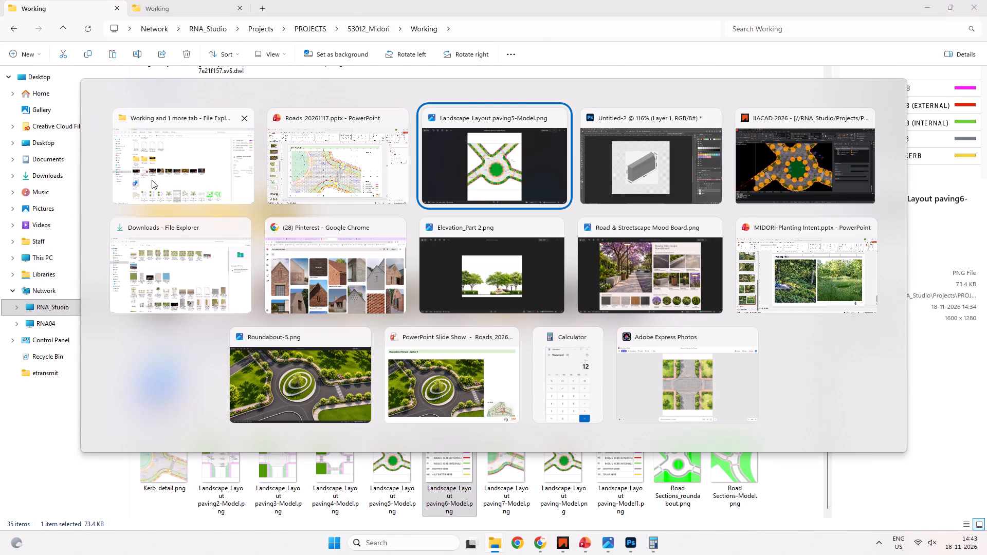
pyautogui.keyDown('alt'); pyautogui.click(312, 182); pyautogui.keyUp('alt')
# Copy the Half Batten Kerb drawing and its caption from slide 27 onto slide 26, placing them below DETAIL - A.
pyautogui.click(37, 449)
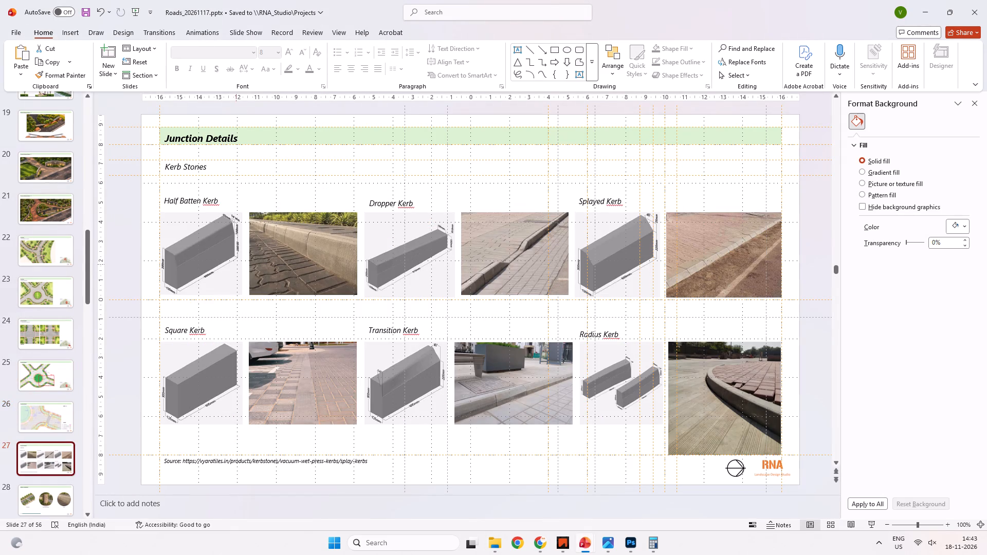
pyautogui.click(194, 252)
pyautogui.keyDown('ctrl'); pyautogui.click(179, 202); pyautogui.keyUp('ctrl')
pyautogui.hotkey('ctrl', 'c')
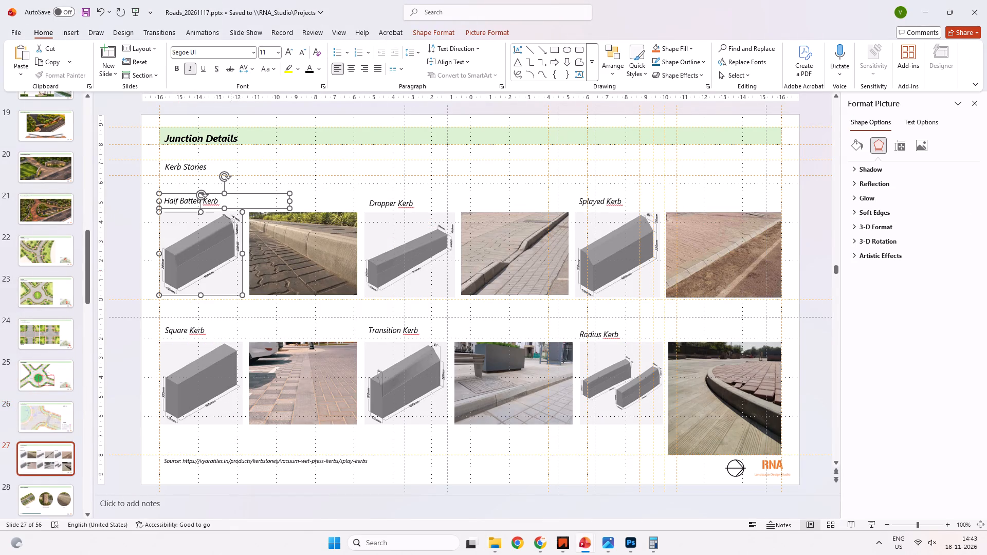
pyautogui.hotkey('alt', 'Tab')
pyautogui.hotkey('alt', 'Tab')
pyautogui.click(51, 417)
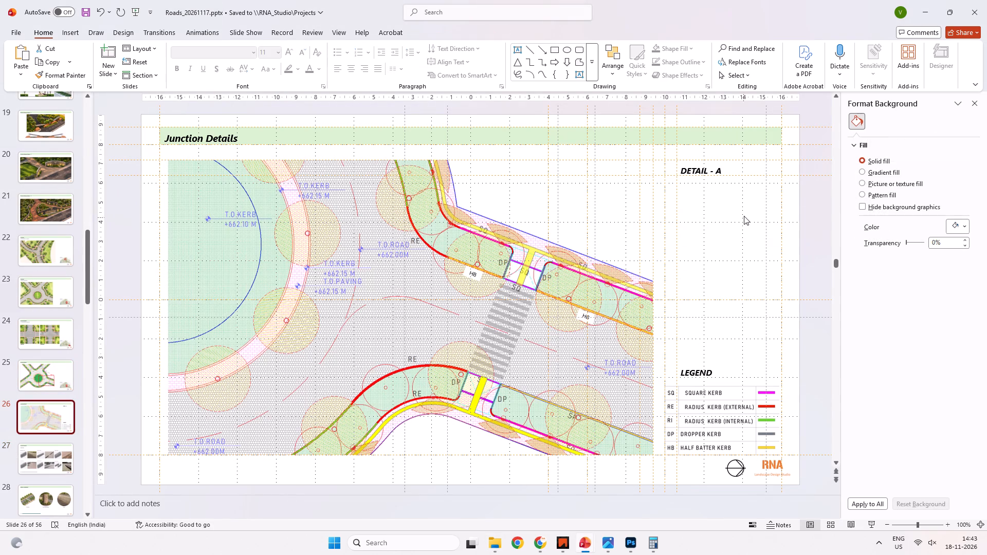
pyautogui.click(746, 207)
pyautogui.hotkey('ctrl', 'v')
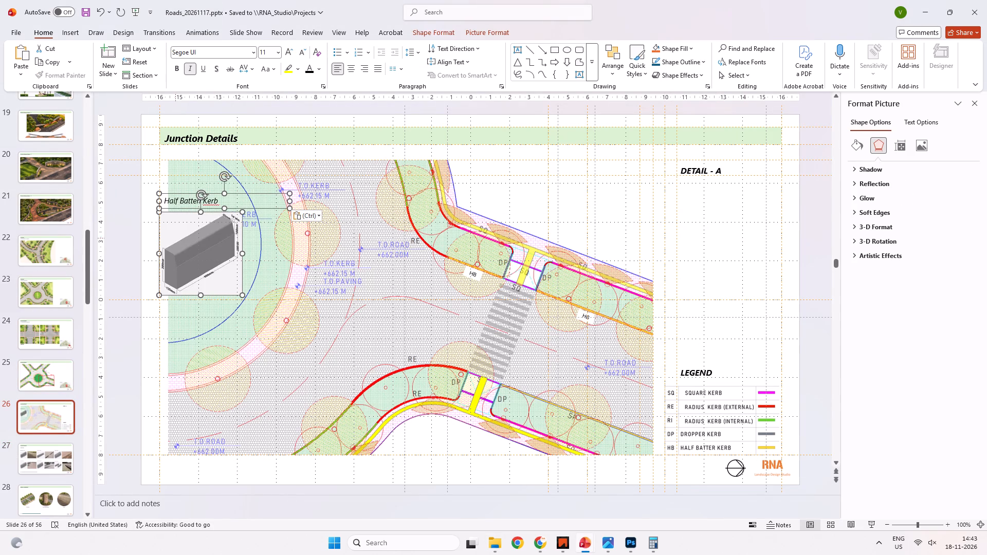
pyautogui.moveTo(193, 243); pyautogui.dragTo(684, 234)
# Place the Half Batten Kerb caption beneath its drawing, centre the text and narrow the text box to the drawing's width.
pyautogui.click(675, 198)
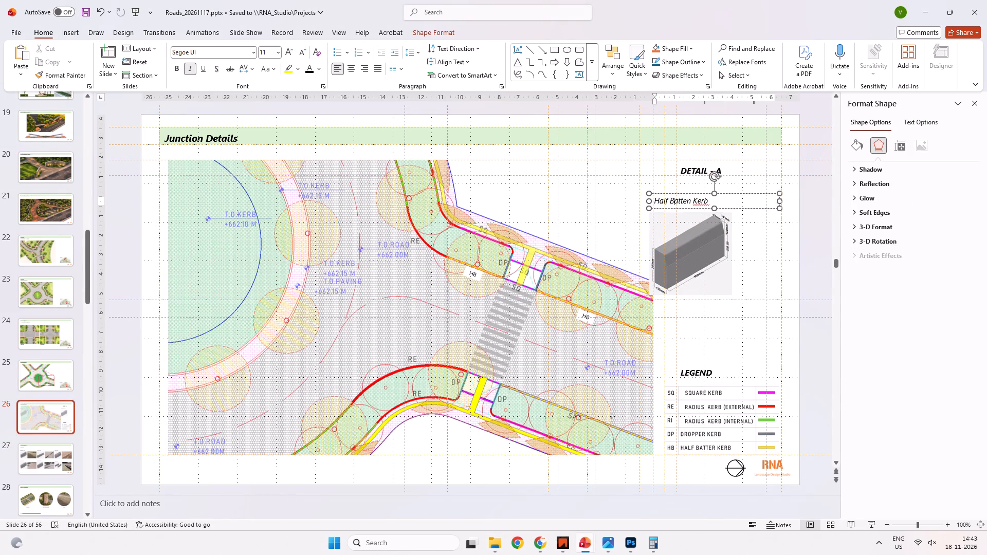
pyautogui.moveTo(682, 193); pyautogui.dragTo(680, 294)
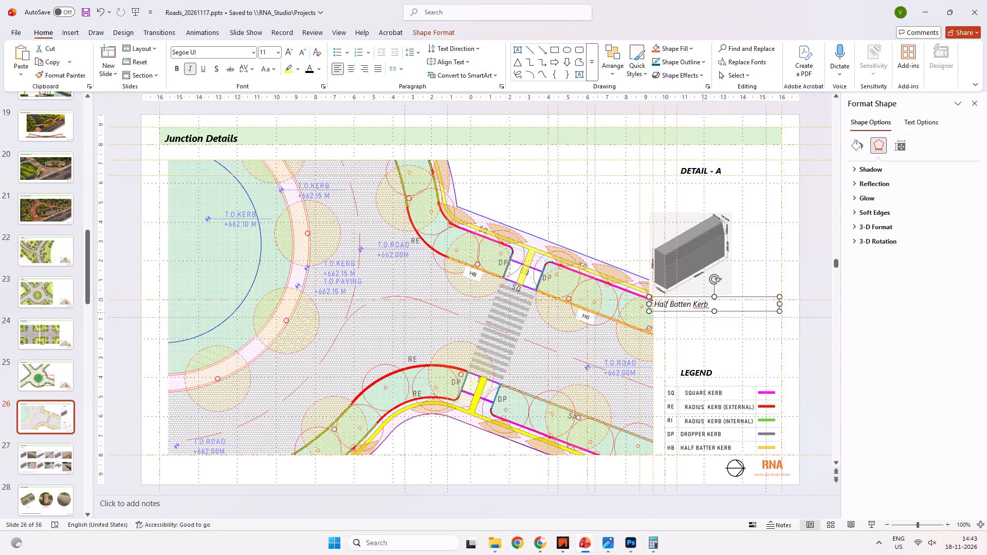
pyautogui.click(686, 313)
pyautogui.click(350, 68)
pyautogui.moveTo(778, 304); pyautogui.dragTo(726, 303)
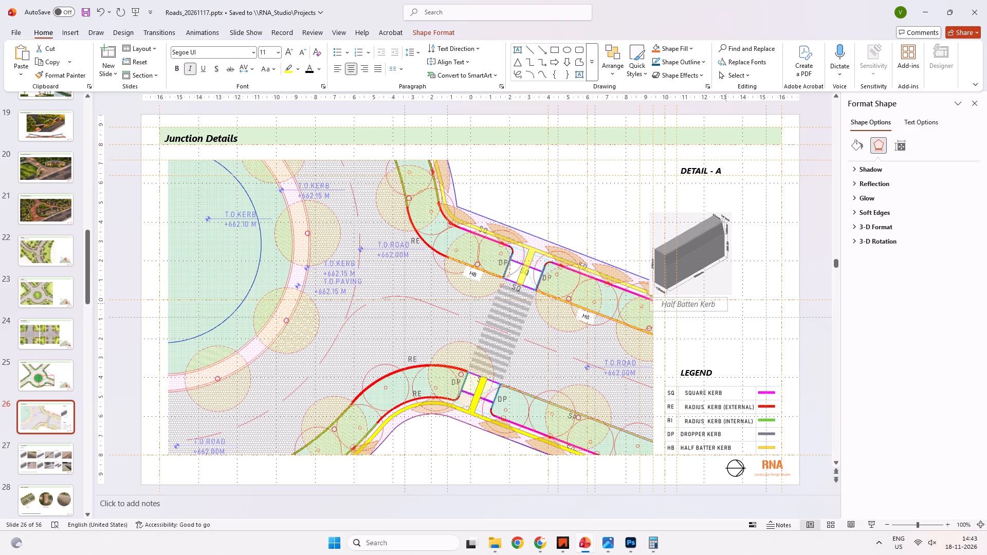
pyautogui.moveTo(726, 303); pyautogui.dragTo(733, 302)
# Group the half batten kerb drawing with its caption.
pyautogui.keyDown('ctrl'); pyautogui.click(704, 262); pyautogui.keyUp('ctrl')
pyautogui.rightClick(674, 258)
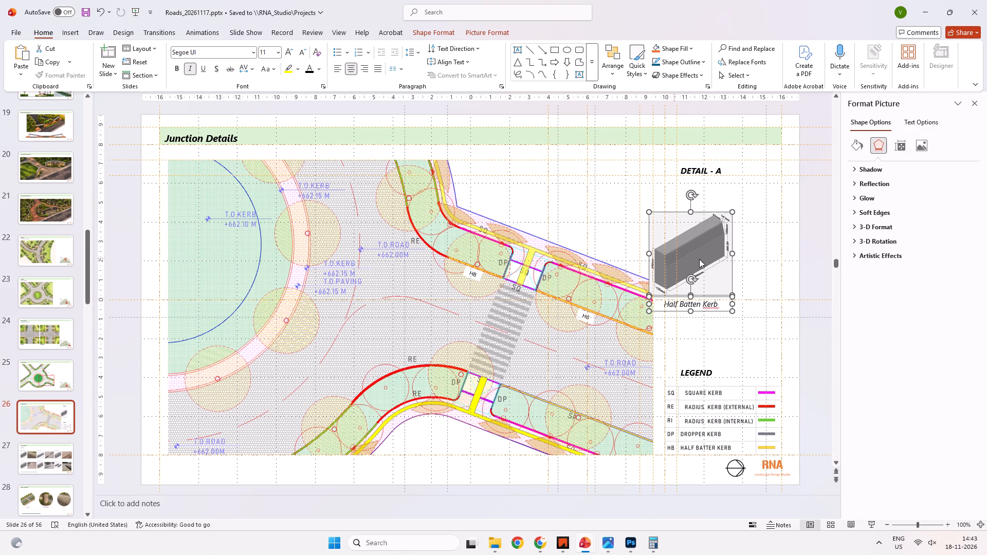
pyautogui.click(716, 344)
pyautogui.click(795, 344)
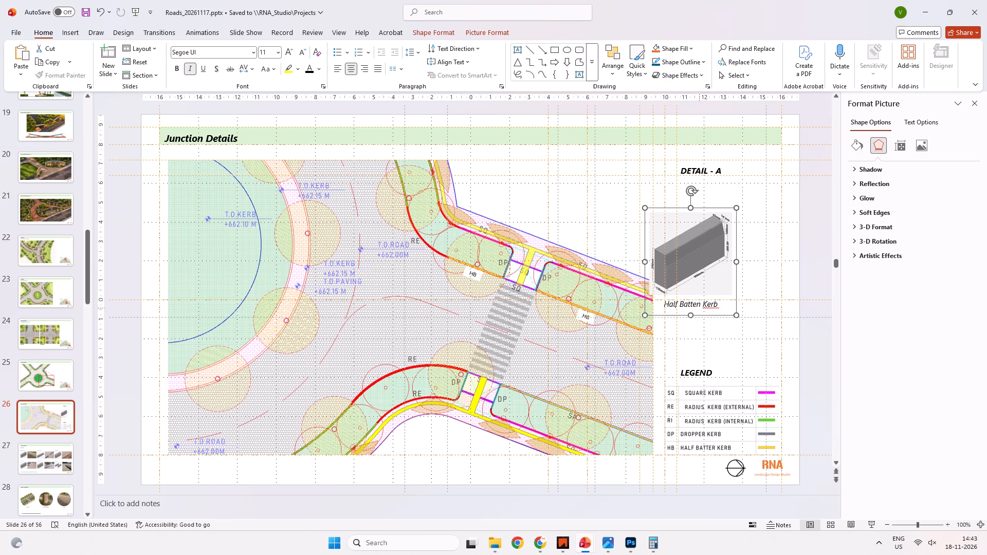
# Move the kerb drawing group up directly beneath DETAIL - A and shrink it to about three quarters of its size.
pyautogui.keyDown('shift'); pyautogui.moveTo(697, 275); pyautogui.dragTo(718, 247); pyautogui.keyUp('shift')
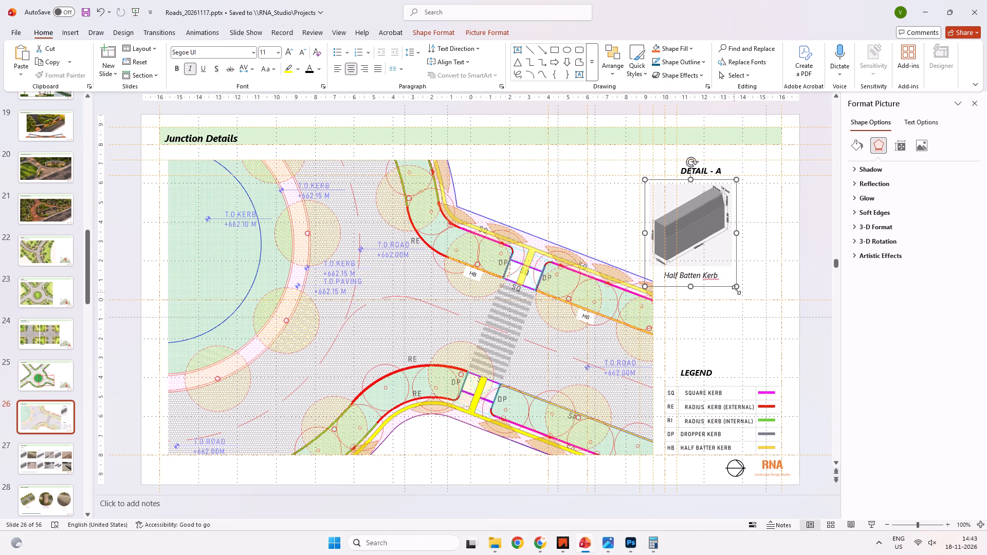
pyautogui.keyDown('shift'); pyautogui.moveTo(737, 287); pyautogui.dragTo(710, 246); pyautogui.keyUp('shift')
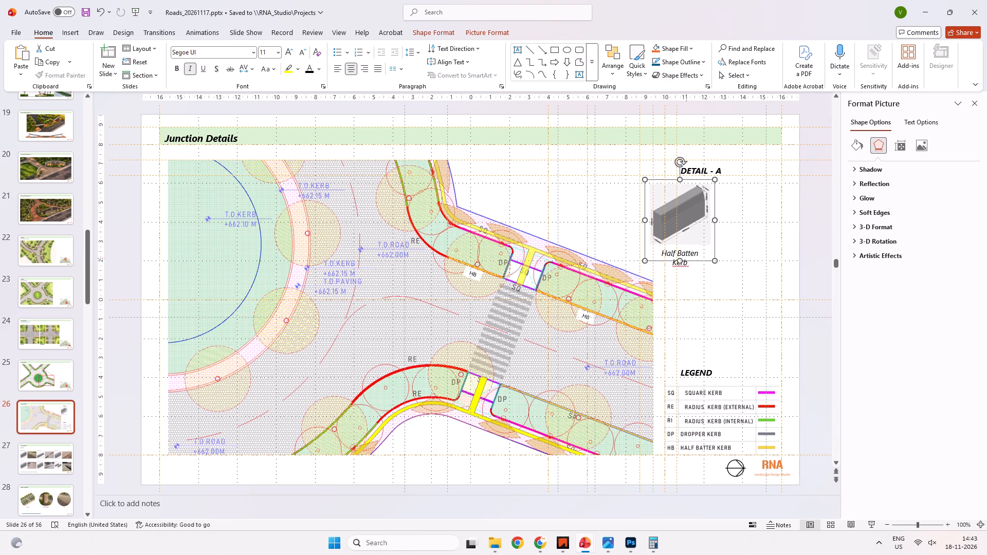
# Reduce the Half Batten Kerb caption text to 8 pt so it fits on one line.
pyautogui.click(686, 258)
pyautogui.tripleClick(300, 53)
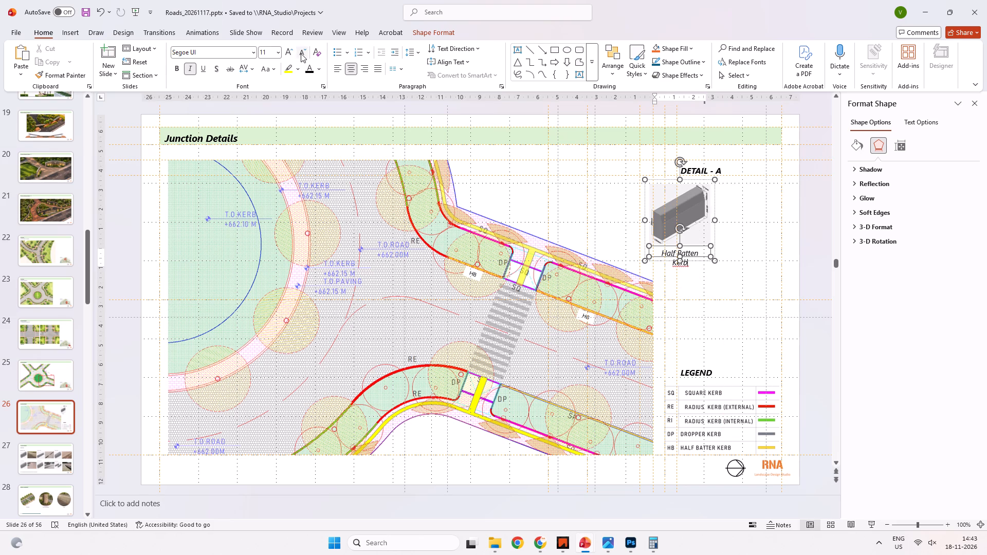
pyautogui.click(301, 53)
pyautogui.hotkey('ctrl', 'a')
pyautogui.tripleClick(299, 51)
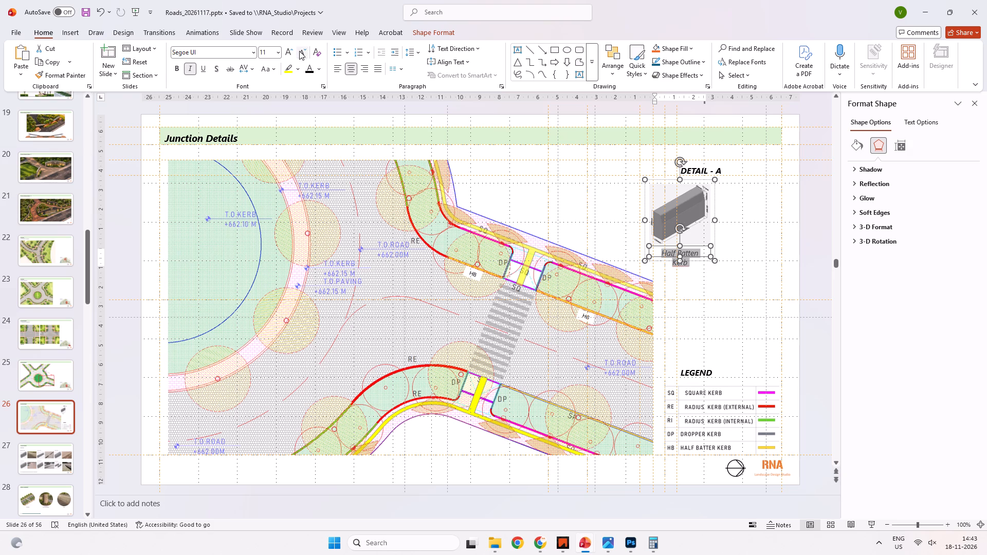
pyautogui.click(300, 51)
pyautogui.click(703, 279)
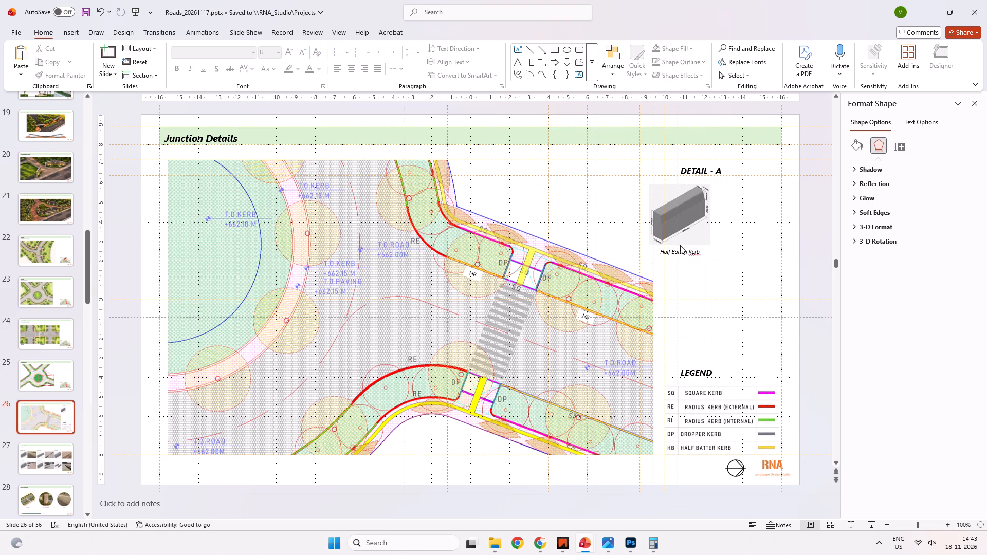
# Move the kerb drawing group to the white area just above the planting strip north of the crossing.
pyautogui.click(667, 224)
pyautogui.moveTo(688, 232); pyautogui.dragTo(532, 189)
pyautogui.moveTo(533, 197); pyautogui.dragTo(547, 220)
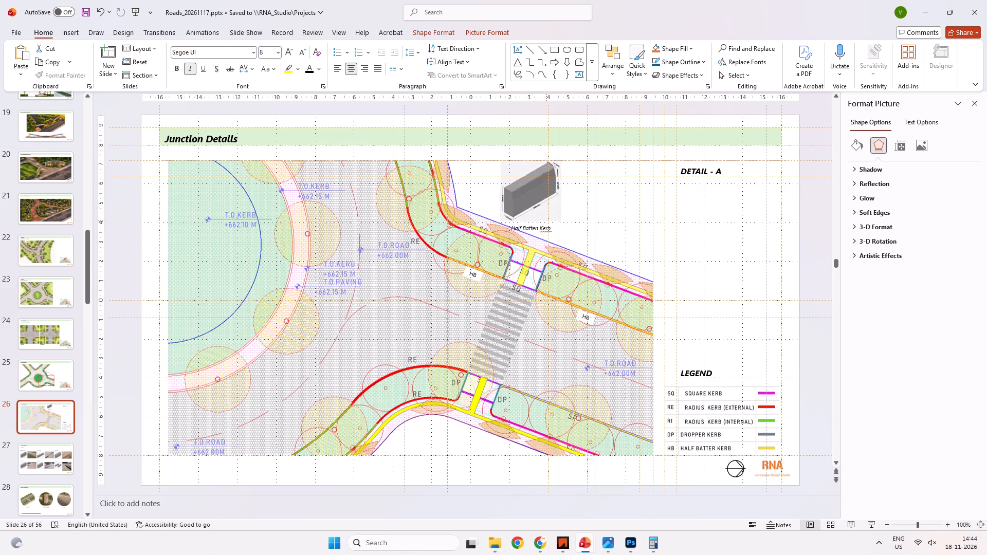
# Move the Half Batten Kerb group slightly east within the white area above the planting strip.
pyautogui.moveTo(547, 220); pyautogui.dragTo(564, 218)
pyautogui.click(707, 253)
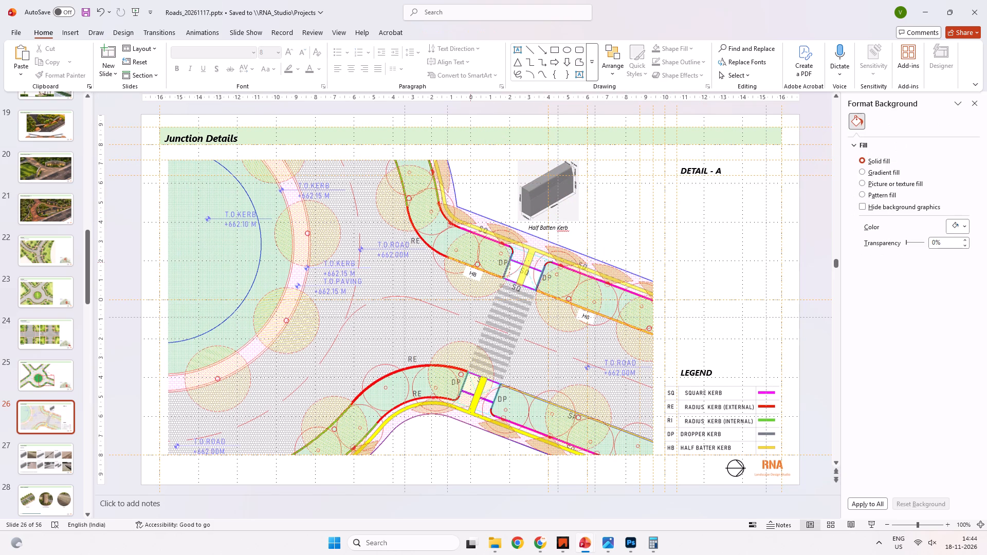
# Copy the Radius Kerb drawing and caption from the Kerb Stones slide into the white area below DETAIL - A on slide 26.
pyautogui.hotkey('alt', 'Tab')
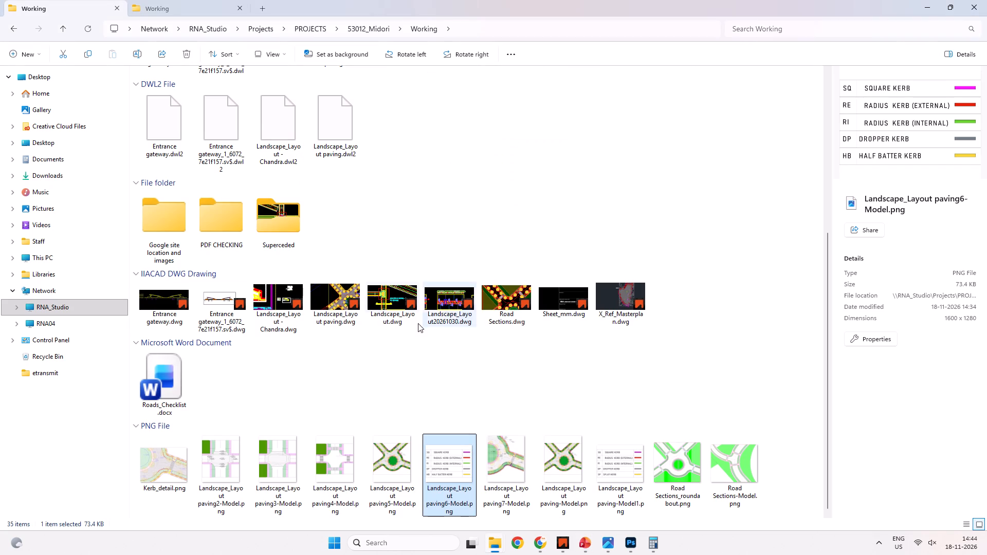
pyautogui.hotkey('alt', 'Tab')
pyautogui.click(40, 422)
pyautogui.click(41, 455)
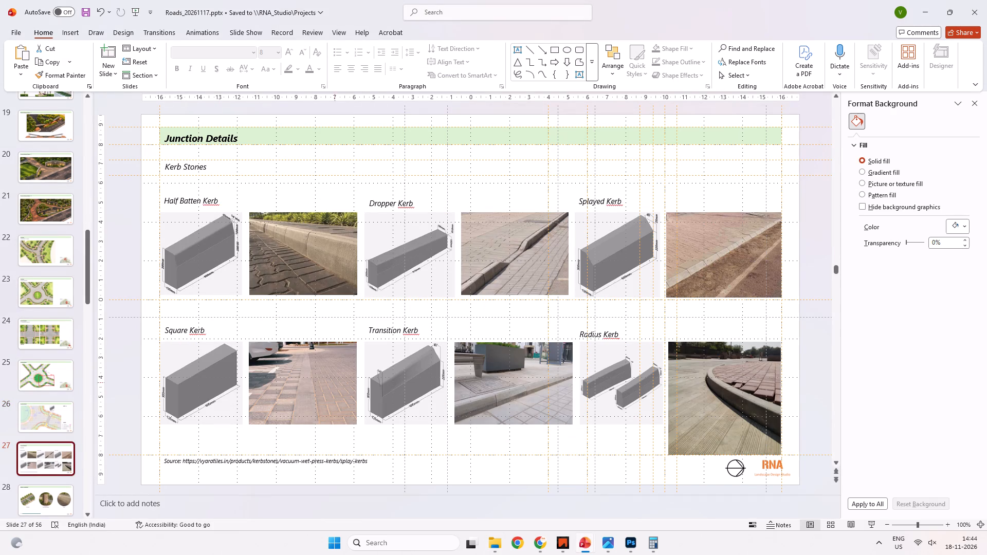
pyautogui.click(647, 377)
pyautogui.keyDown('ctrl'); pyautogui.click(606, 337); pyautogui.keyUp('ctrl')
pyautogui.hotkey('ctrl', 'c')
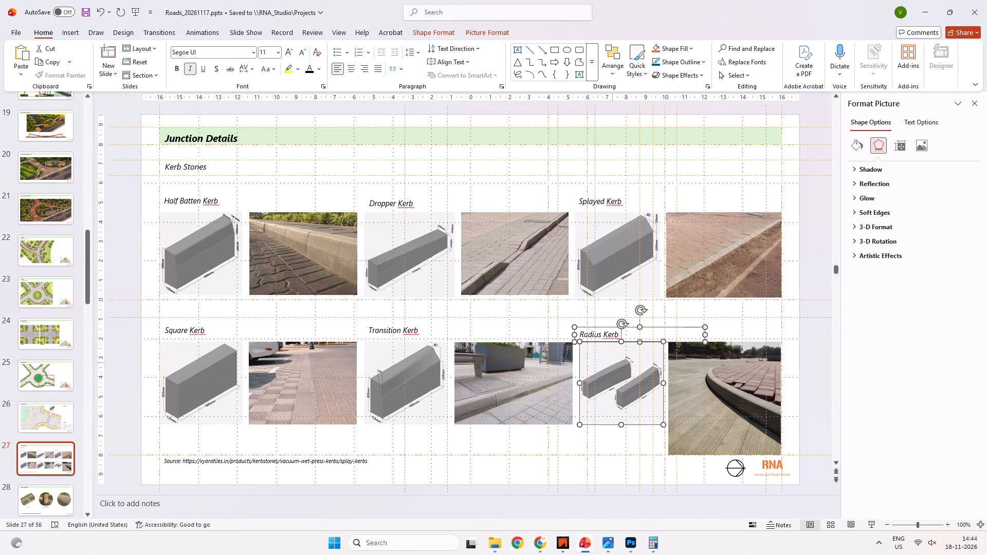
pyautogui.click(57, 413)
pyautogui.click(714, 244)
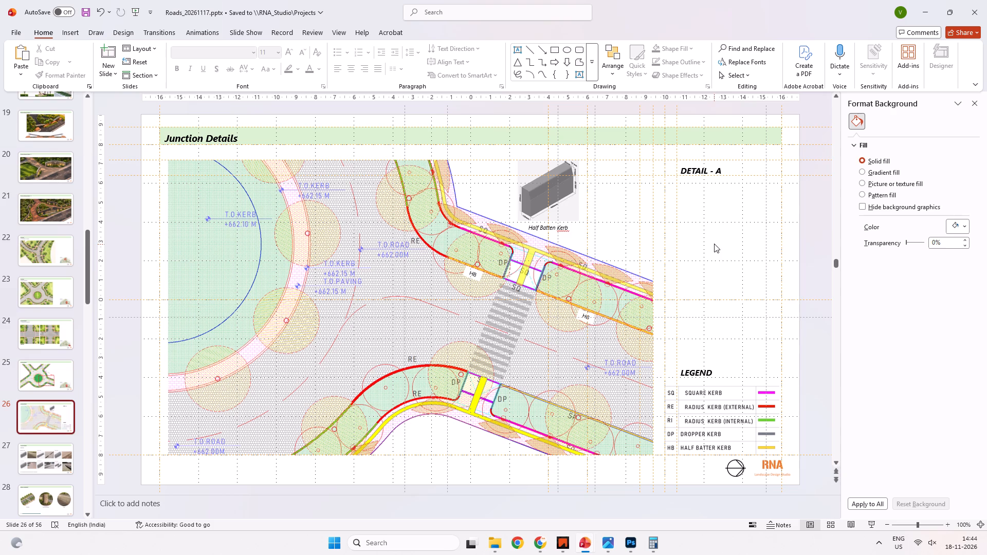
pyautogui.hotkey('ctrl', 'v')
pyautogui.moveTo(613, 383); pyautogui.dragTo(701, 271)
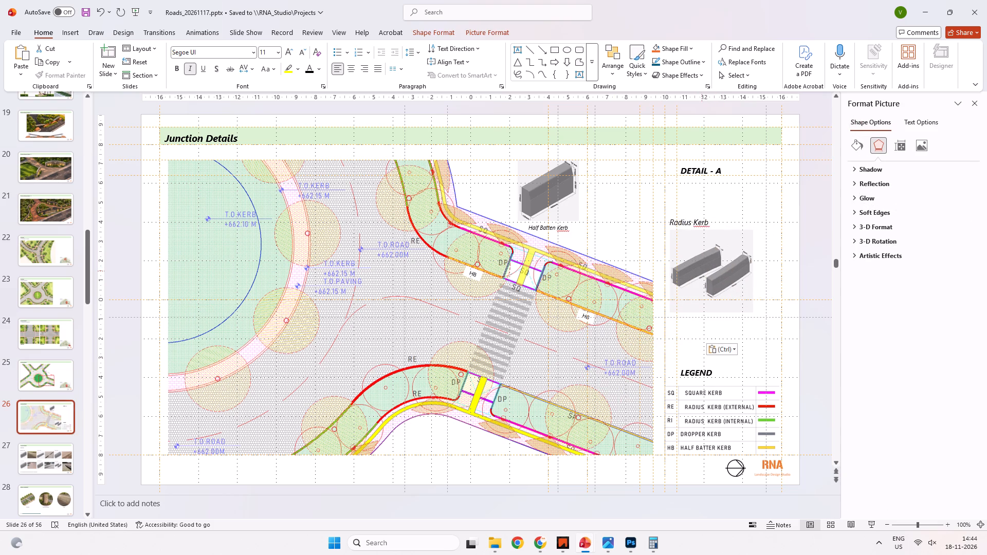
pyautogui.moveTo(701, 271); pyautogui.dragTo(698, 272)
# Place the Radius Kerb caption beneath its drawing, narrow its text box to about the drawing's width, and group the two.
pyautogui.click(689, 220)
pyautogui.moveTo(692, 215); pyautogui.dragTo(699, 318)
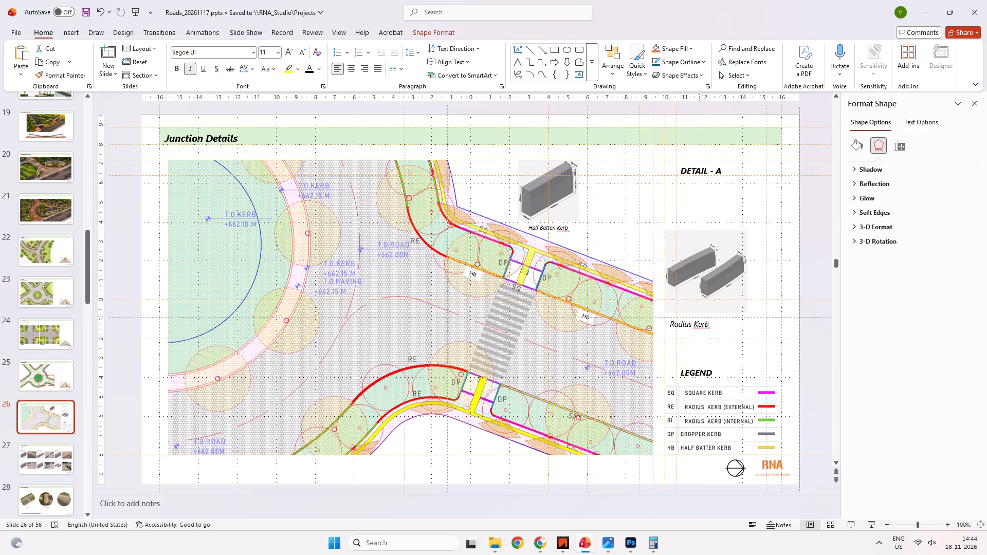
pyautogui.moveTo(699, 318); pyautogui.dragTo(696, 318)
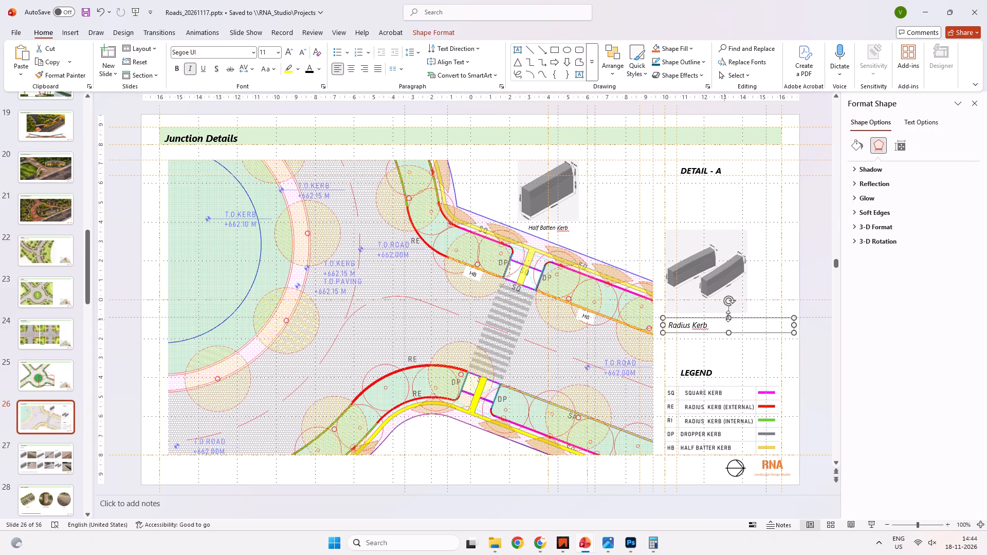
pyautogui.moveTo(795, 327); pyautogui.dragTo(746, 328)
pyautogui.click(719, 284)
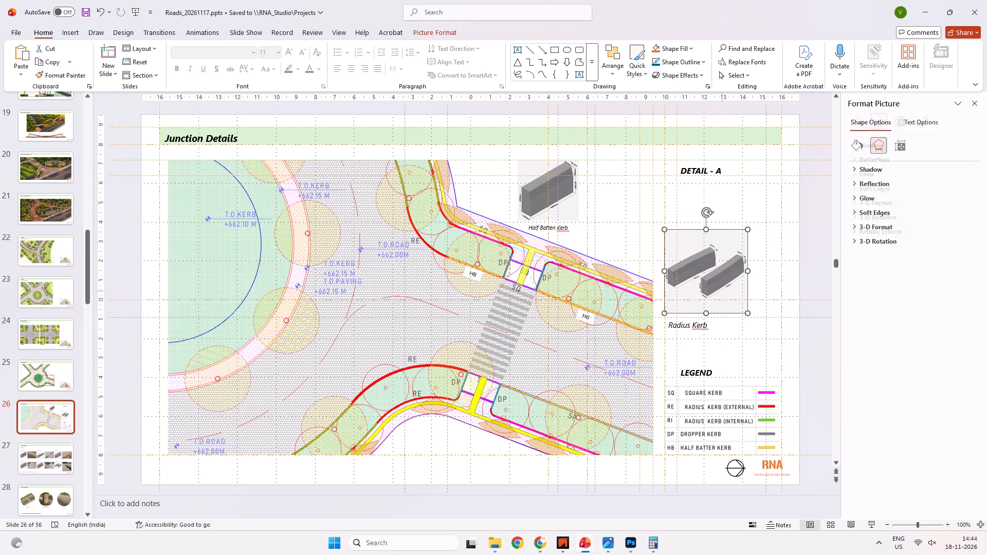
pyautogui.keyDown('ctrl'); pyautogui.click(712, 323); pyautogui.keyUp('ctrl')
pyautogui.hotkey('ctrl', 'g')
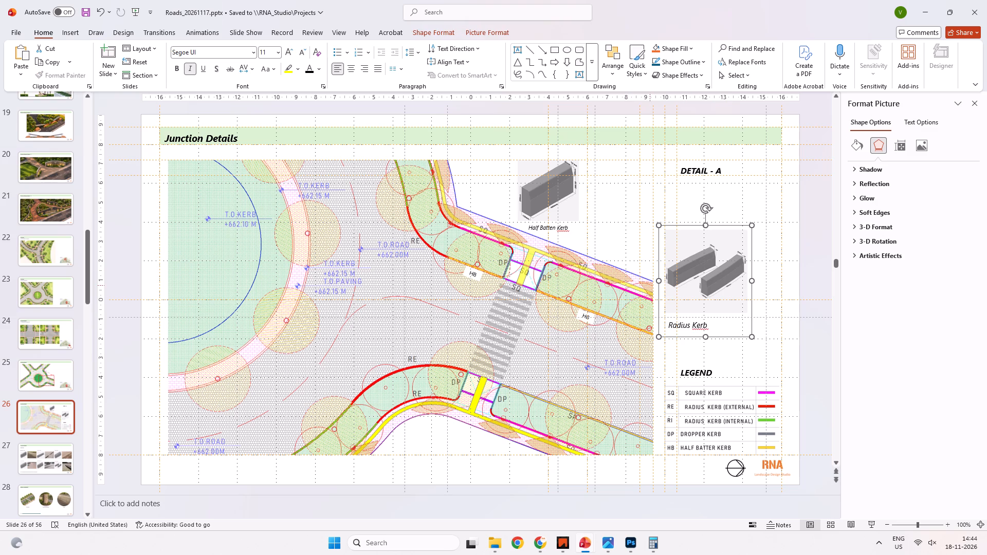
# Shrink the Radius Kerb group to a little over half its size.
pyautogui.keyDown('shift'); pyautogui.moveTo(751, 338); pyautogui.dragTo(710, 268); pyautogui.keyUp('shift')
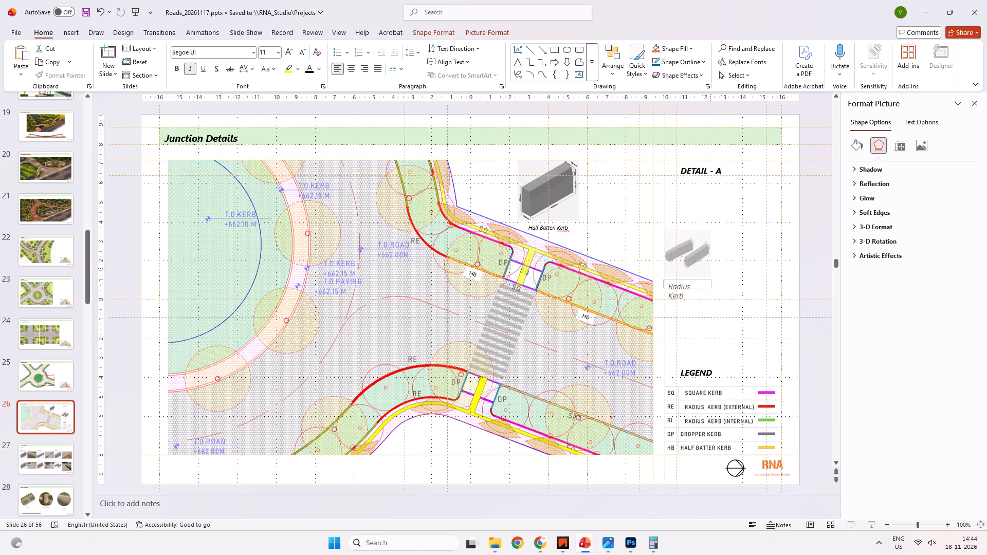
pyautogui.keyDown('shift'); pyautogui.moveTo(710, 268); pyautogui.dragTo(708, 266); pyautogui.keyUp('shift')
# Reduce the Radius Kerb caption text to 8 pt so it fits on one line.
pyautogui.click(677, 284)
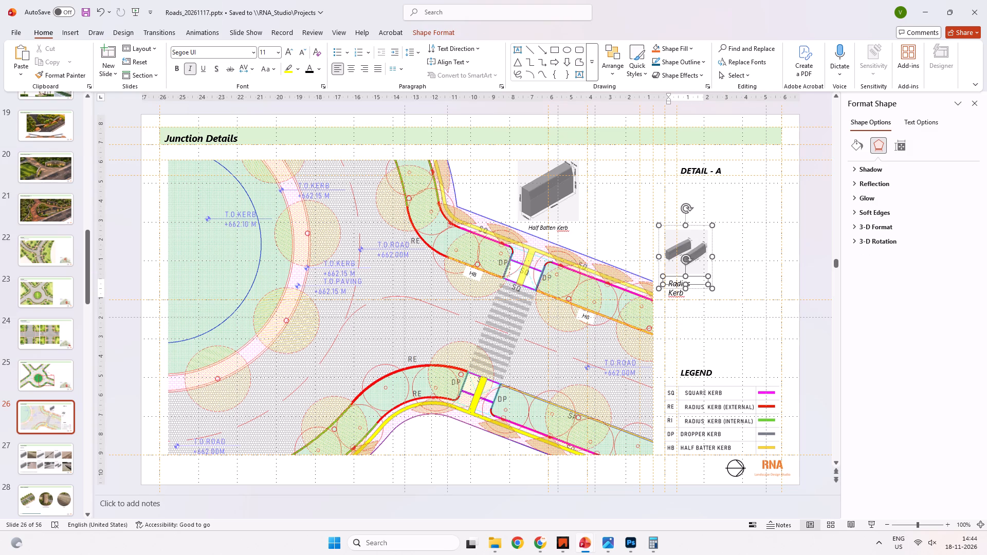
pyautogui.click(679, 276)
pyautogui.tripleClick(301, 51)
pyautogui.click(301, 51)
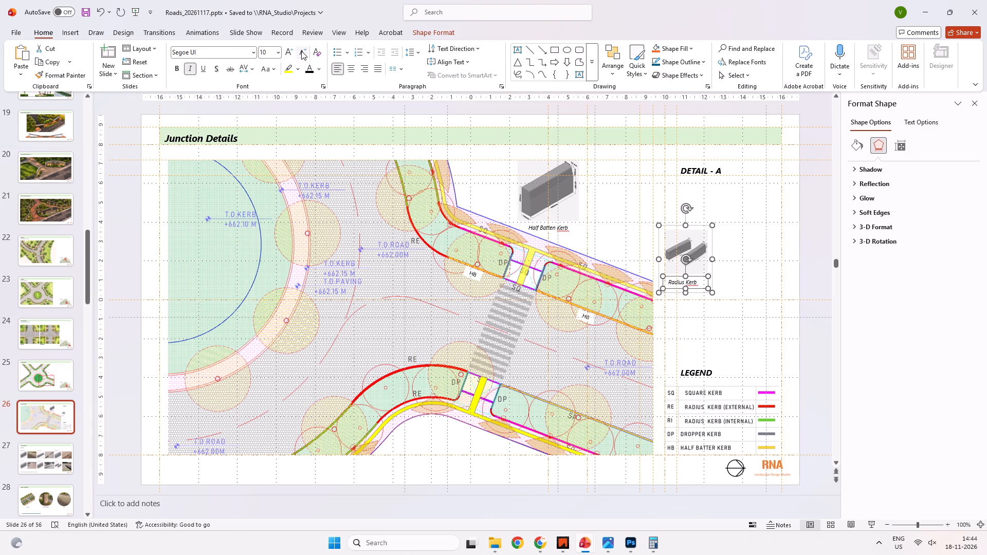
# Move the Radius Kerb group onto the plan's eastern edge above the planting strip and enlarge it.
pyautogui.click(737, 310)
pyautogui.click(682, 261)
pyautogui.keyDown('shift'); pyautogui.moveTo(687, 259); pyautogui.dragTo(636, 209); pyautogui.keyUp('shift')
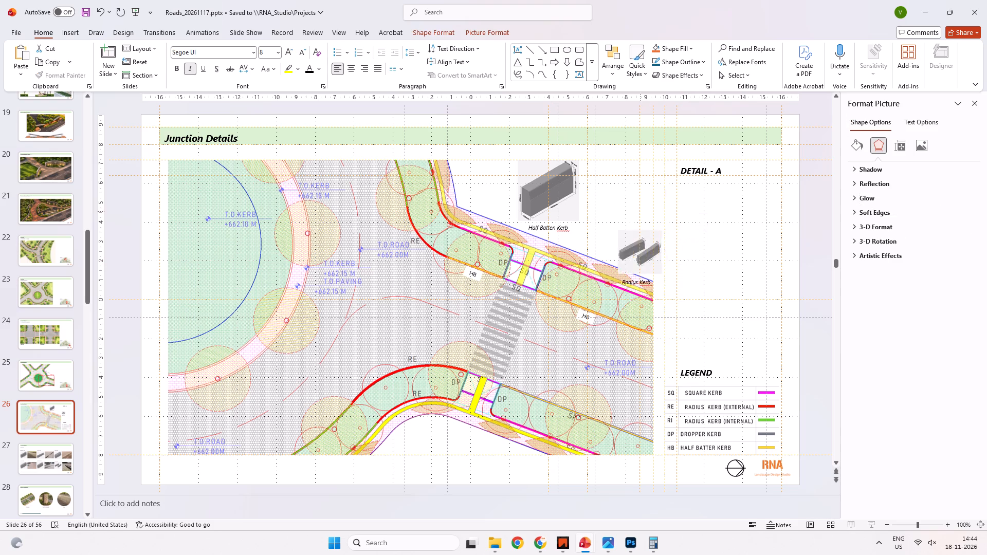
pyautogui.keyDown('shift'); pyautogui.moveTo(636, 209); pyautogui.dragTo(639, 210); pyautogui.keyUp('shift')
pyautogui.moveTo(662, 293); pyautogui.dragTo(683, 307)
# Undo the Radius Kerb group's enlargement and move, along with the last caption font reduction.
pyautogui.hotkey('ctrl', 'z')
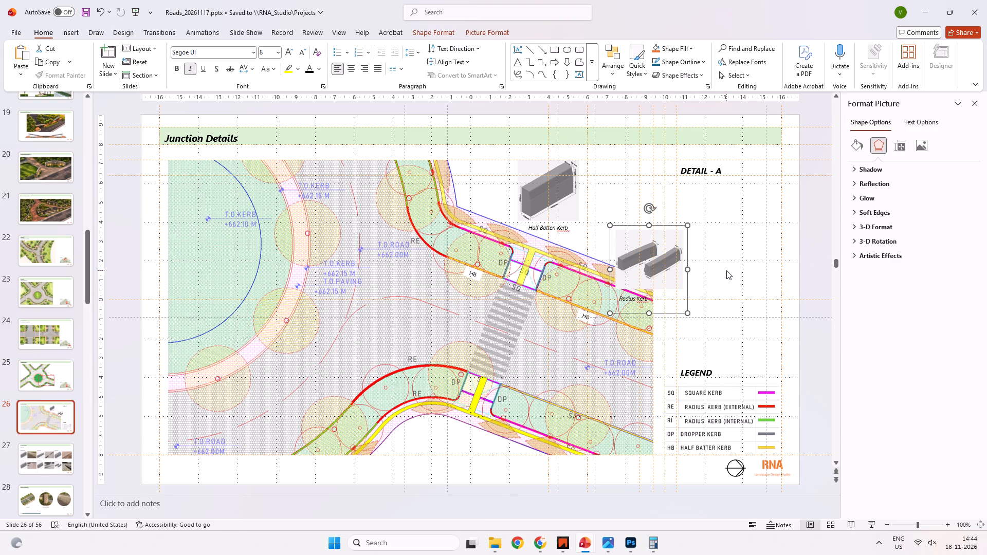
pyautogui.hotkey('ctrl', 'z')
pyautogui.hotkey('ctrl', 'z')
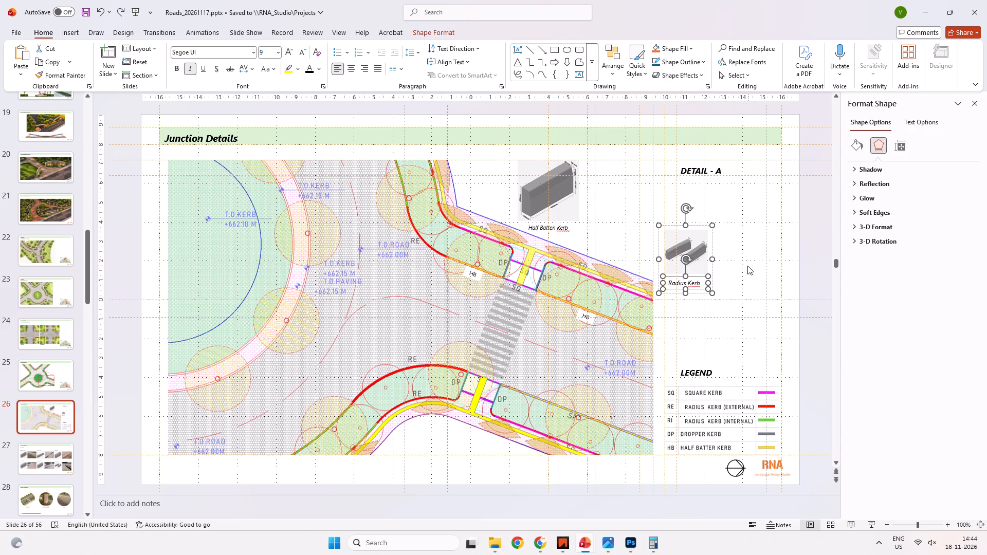
# Delete the Radius Kerb caption and the Half Batten Kerb group from the slide.
pyautogui.press('Delete')
pyautogui.click(555, 182)
pyautogui.press('Delete')
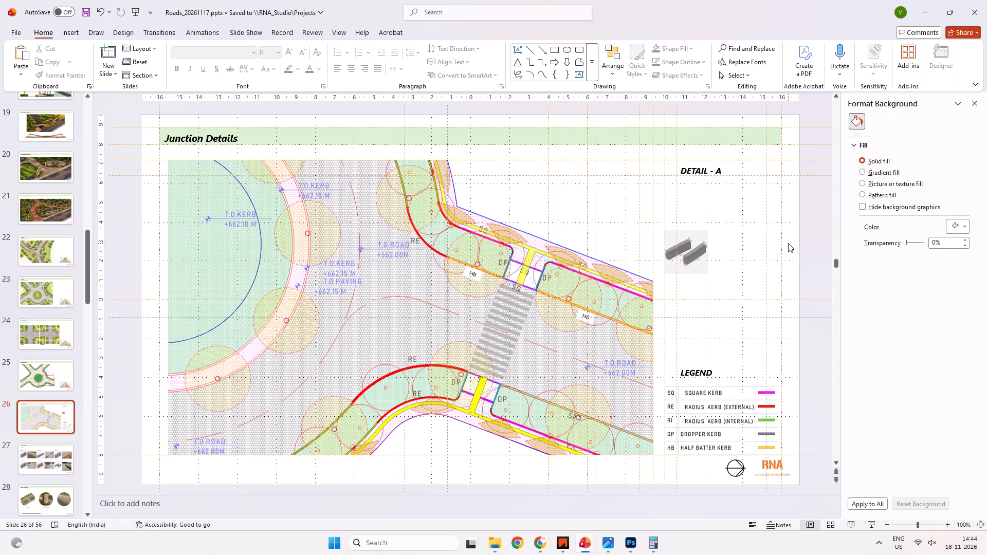
# Save the presentation.
pyautogui.hotkey('ctrl', 's')
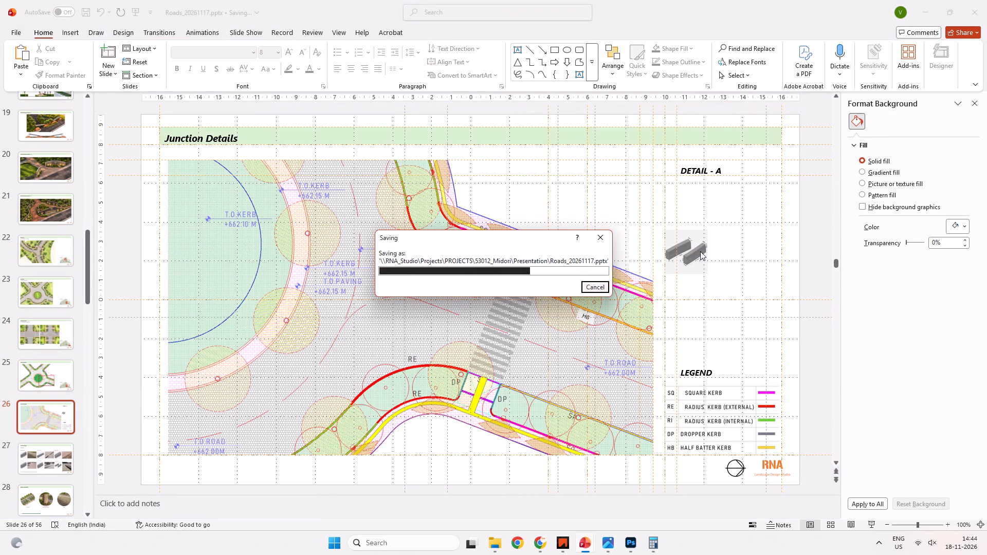
# Delete the remaining Radius Kerb drawing below DETAIL - A.
pyautogui.click(700, 251)
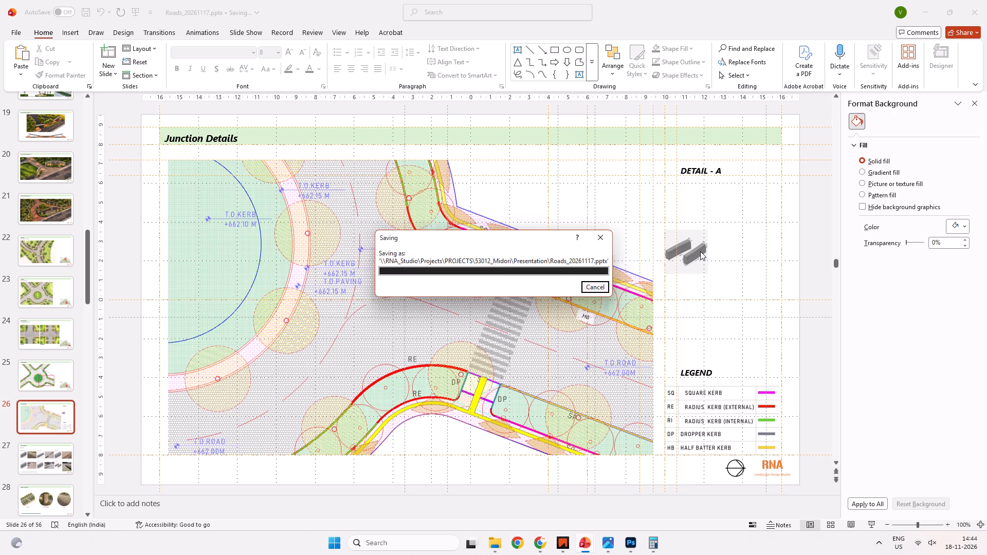
pyautogui.click(700, 251)
pyautogui.click(699, 256)
pyautogui.press('Delete')
pyautogui.click(737, 283)
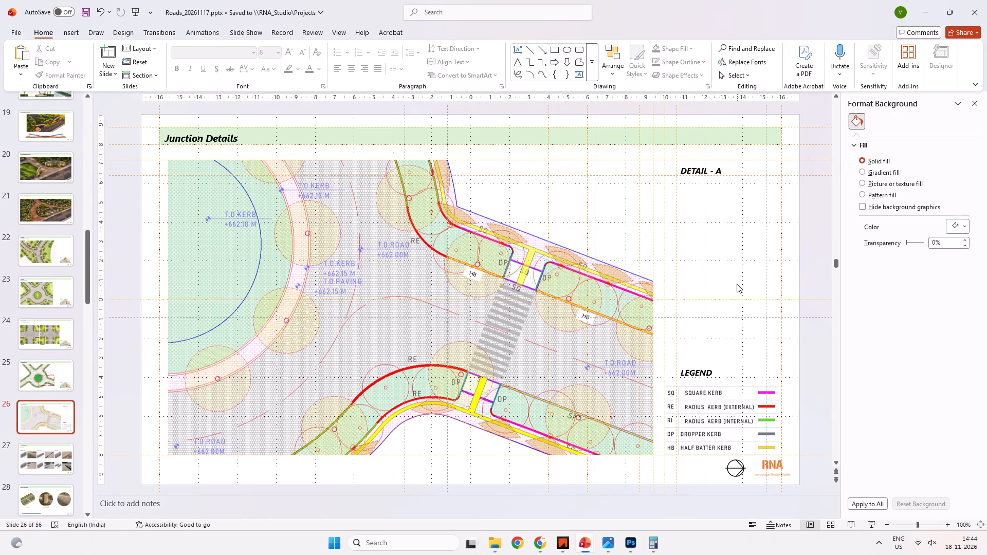
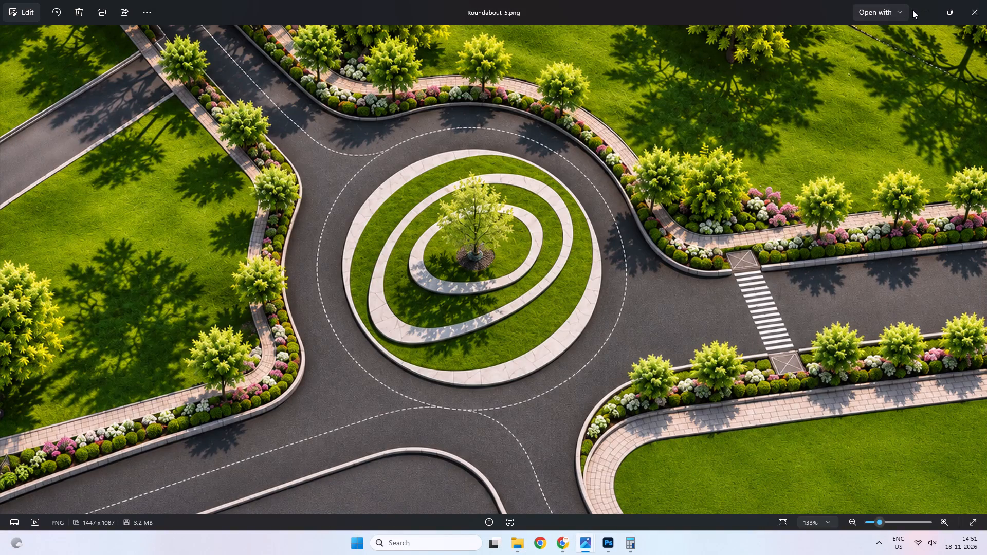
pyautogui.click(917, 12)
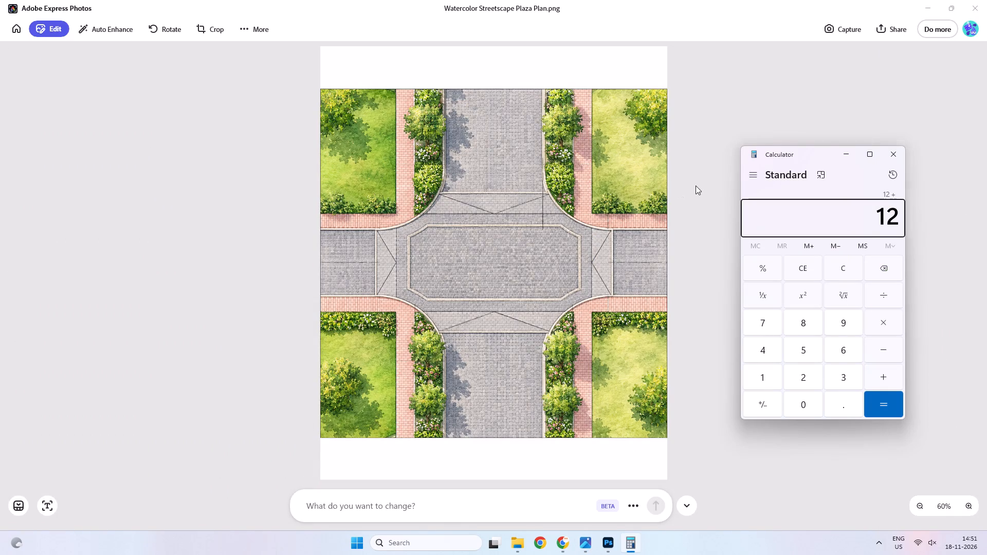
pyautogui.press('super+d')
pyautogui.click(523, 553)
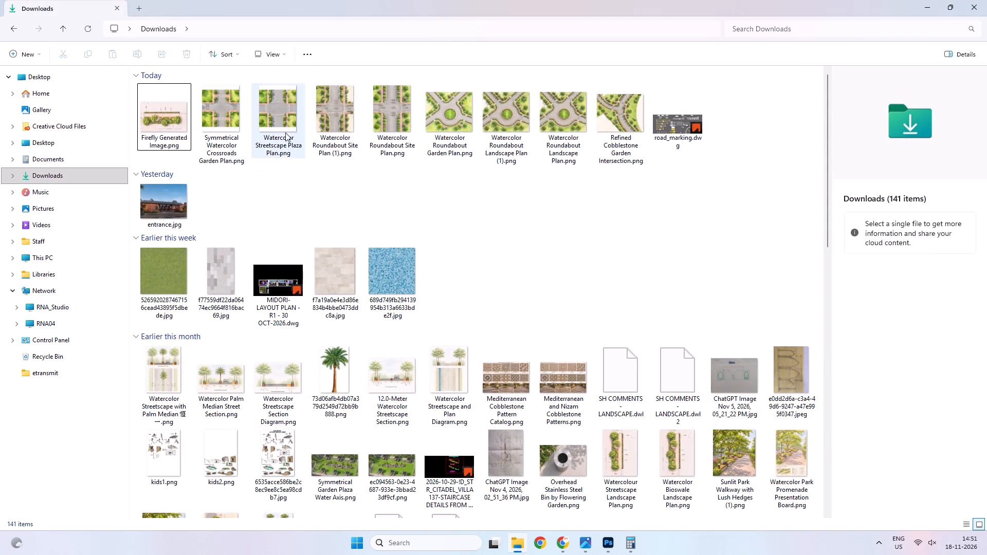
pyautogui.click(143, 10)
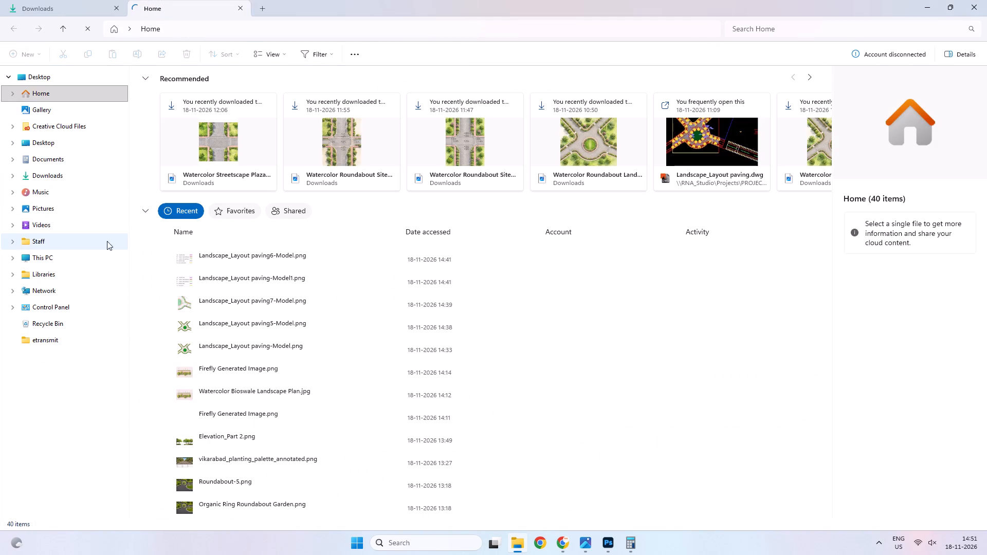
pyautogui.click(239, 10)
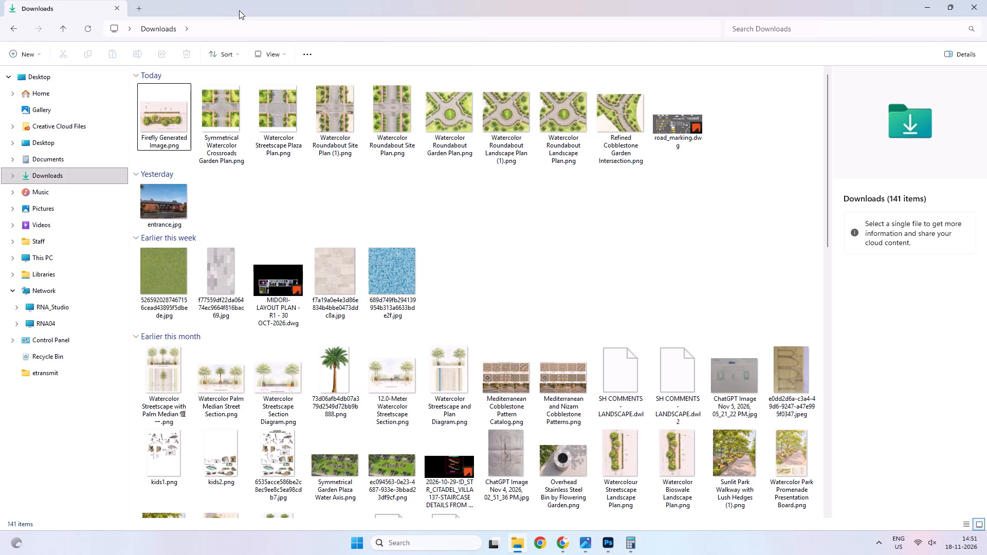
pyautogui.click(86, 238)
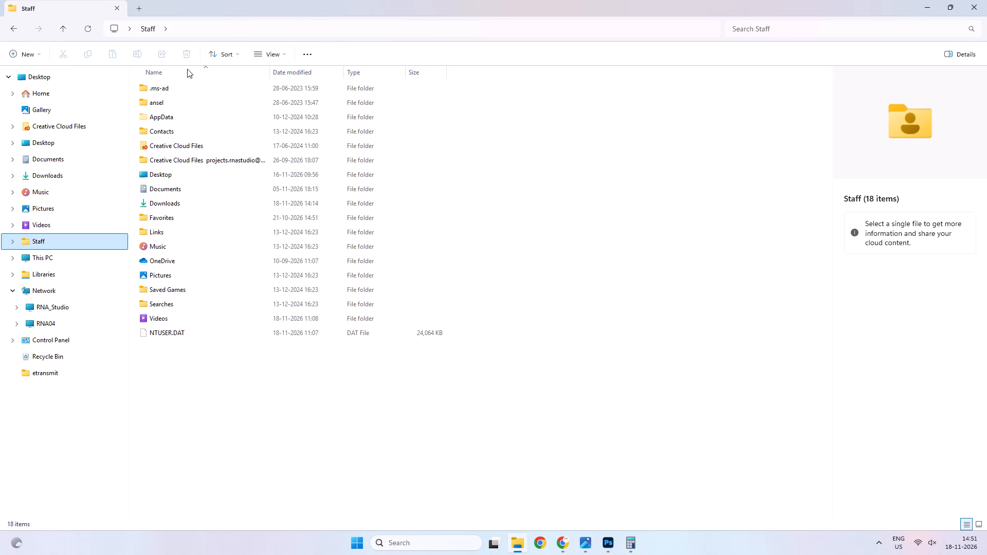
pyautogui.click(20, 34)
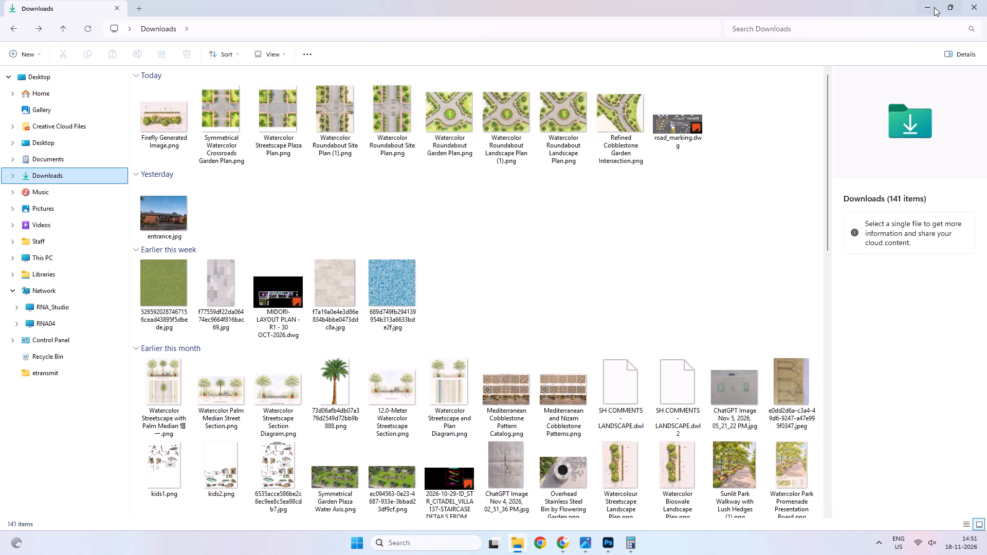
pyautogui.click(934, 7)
# Open 3d_r1.skp in SketchUp from the 3D Sketchup folder of project 95001_The Parklyn Bay and dismiss the TT_Lib² notice.
pyautogui.click(917, 14)
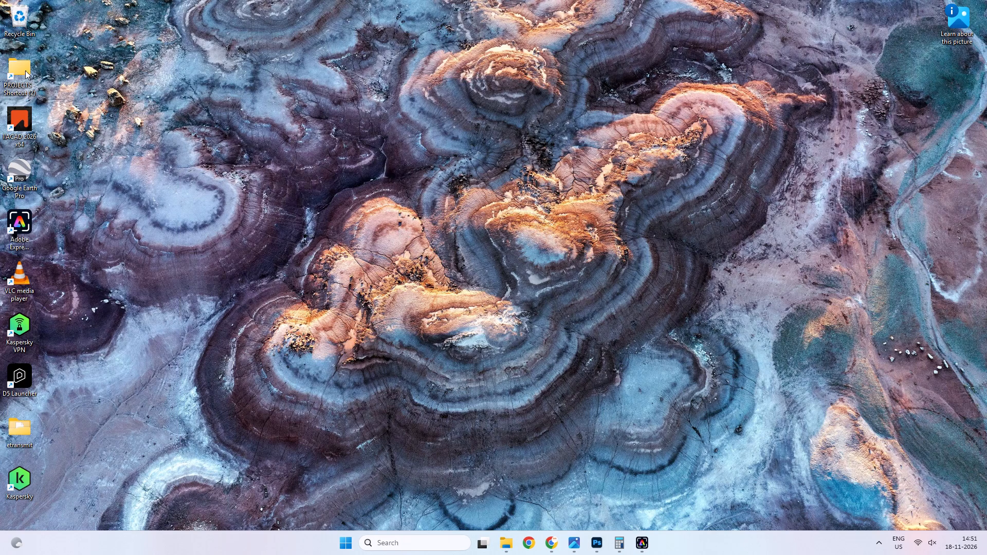
pyautogui.doubleClick(25, 62)
pyautogui.scroll(-5, 232, 400)
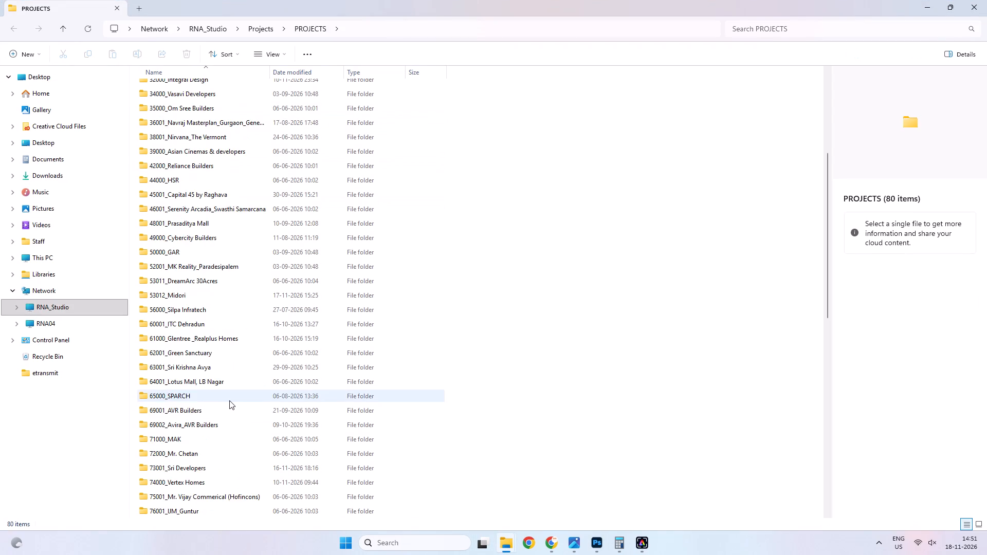
pyautogui.scroll(-15, 229, 401)
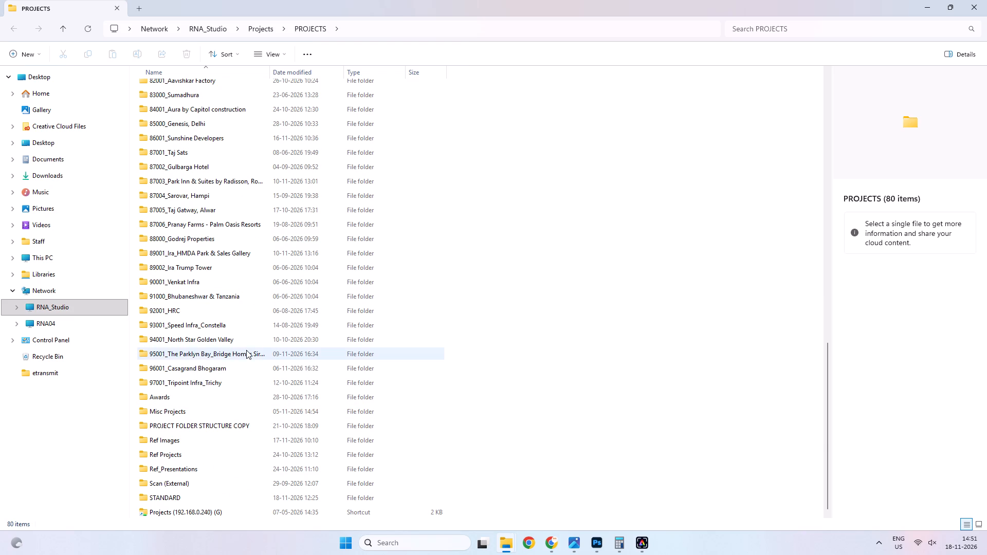
pyautogui.doubleClick(246, 350)
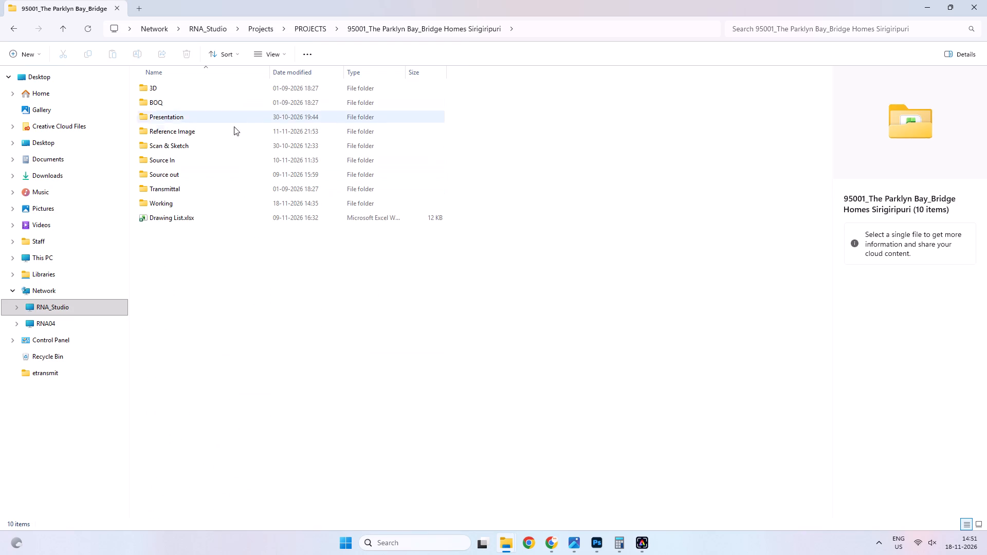
pyautogui.doubleClick(221, 93)
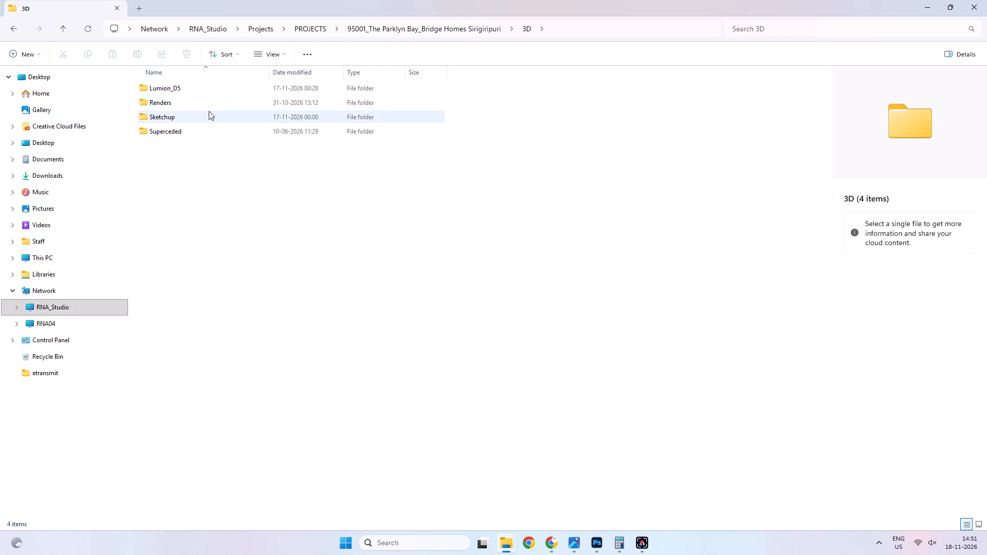
pyautogui.doubleClick(209, 111)
pyautogui.doubleClick(205, 119)
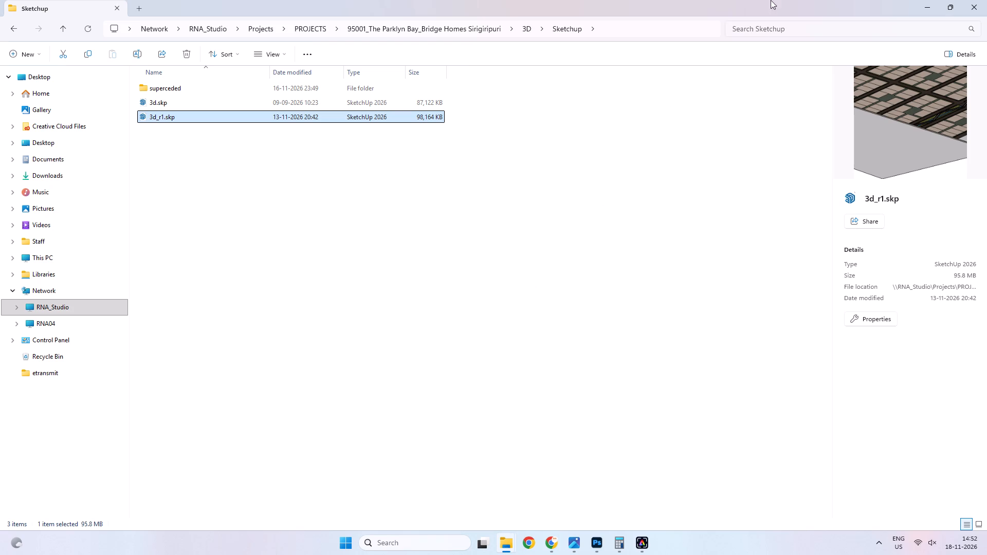
pyautogui.click(938, 8)
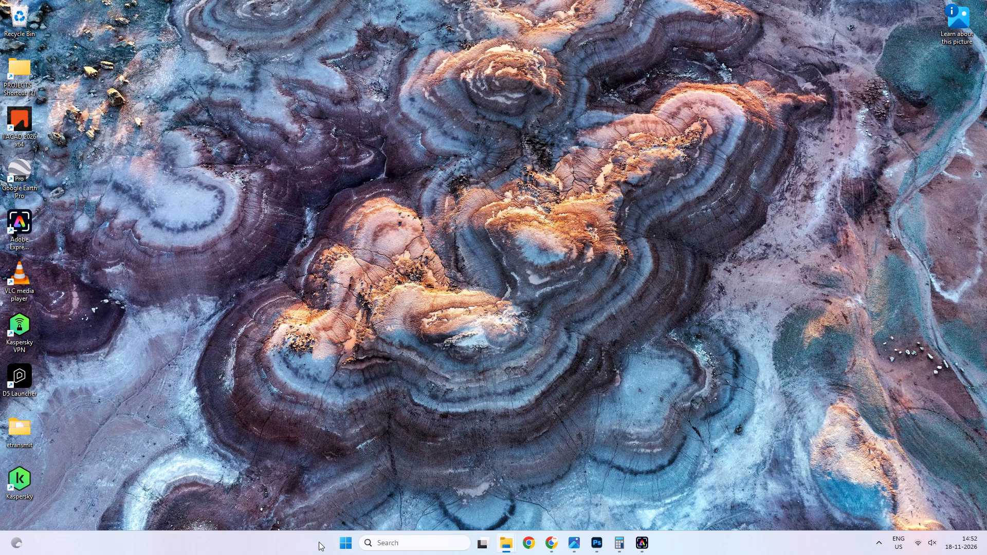
pyautogui.click(382, 548)
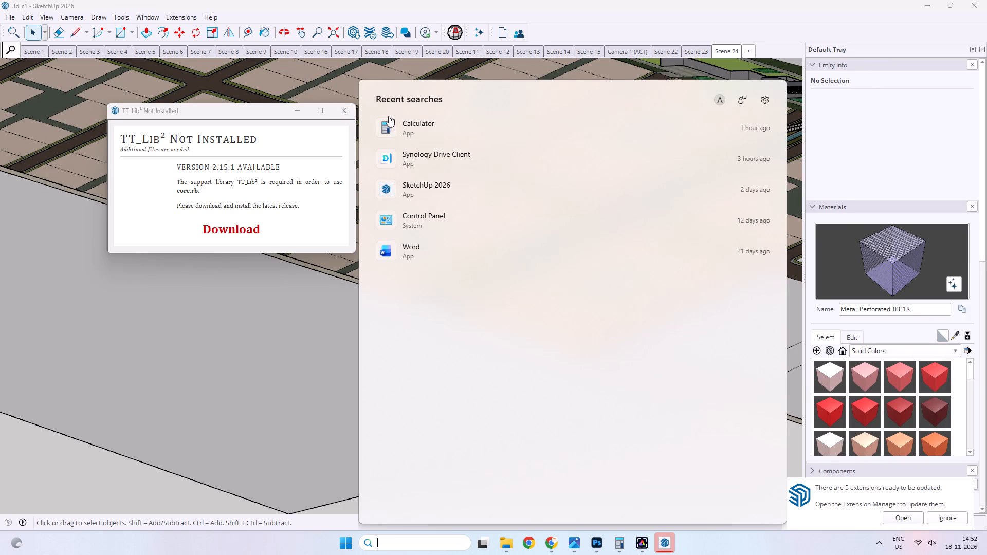
pyautogui.click(349, 114)
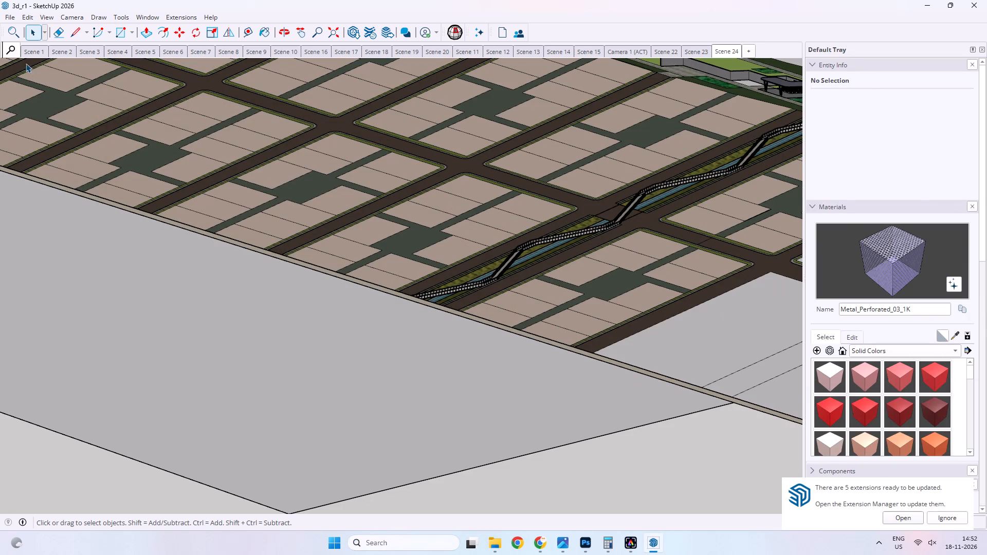
# Switch the model's camera from parallel projection to perspective.
pyautogui.click(46, 19)
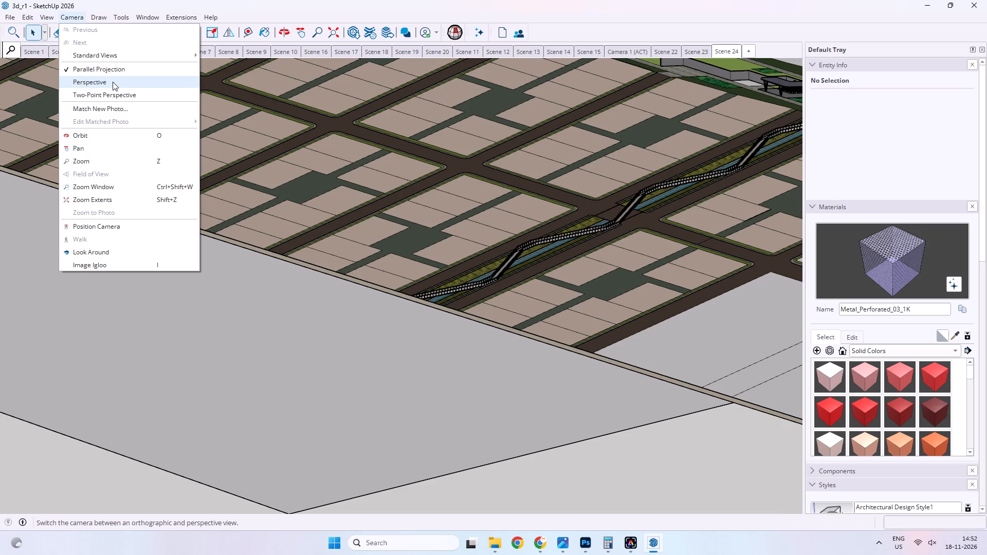
pyautogui.click(114, 70)
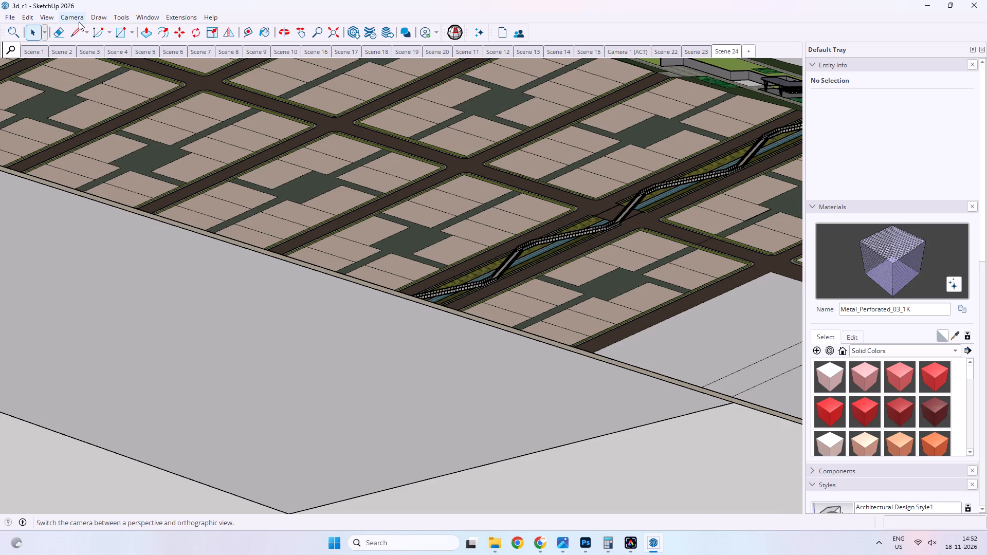
pyautogui.click(79, 22)
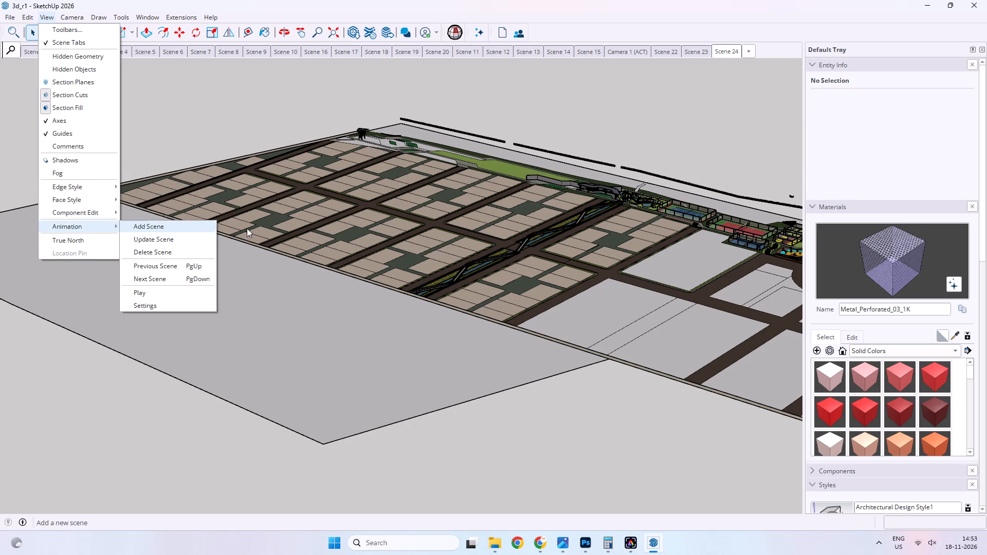
# Examine the whole site layout from above, including the plot blocks, road grid, amenity strip and roundabout park.
pyautogui.moveTo(467, 264); pyautogui.dragTo(647, 372, button='middle')
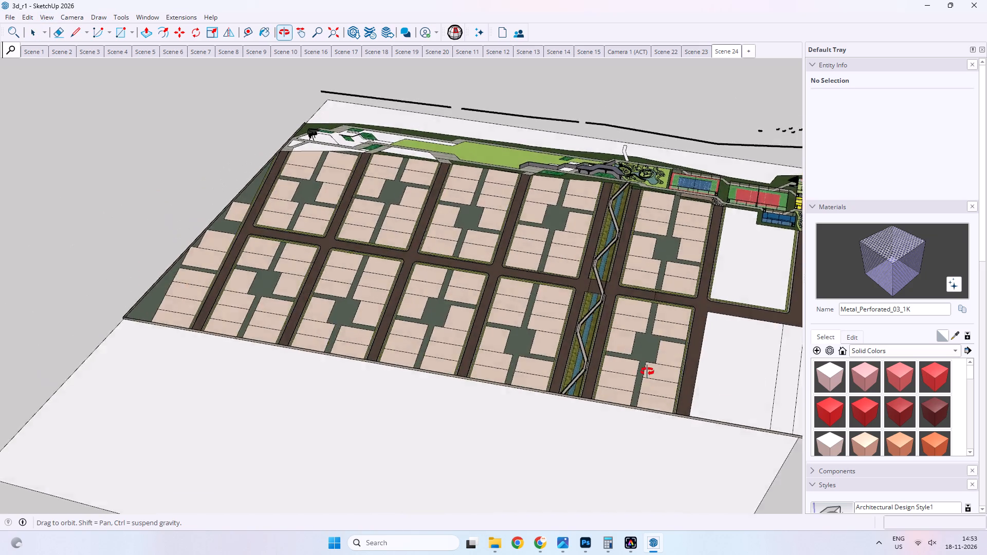
pyautogui.moveTo(647, 372); pyautogui.dragTo(649, 372, button='middle')
pyautogui.middleClick(649, 372)
pyautogui.moveTo(485, 235); pyautogui.dragTo(484, 368, button='middle')
pyautogui.scroll(-7, 406, 294)
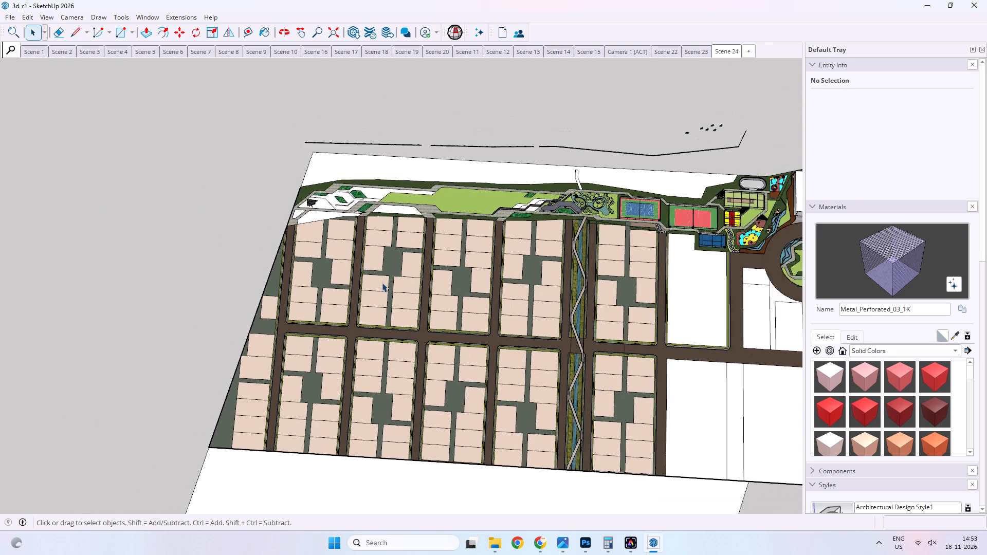
pyautogui.scroll(-6, 382, 283)
pyautogui.moveTo(472, 273); pyautogui.dragTo(471, 353, button='middle')
pyautogui.scroll(-6, 361, 291)
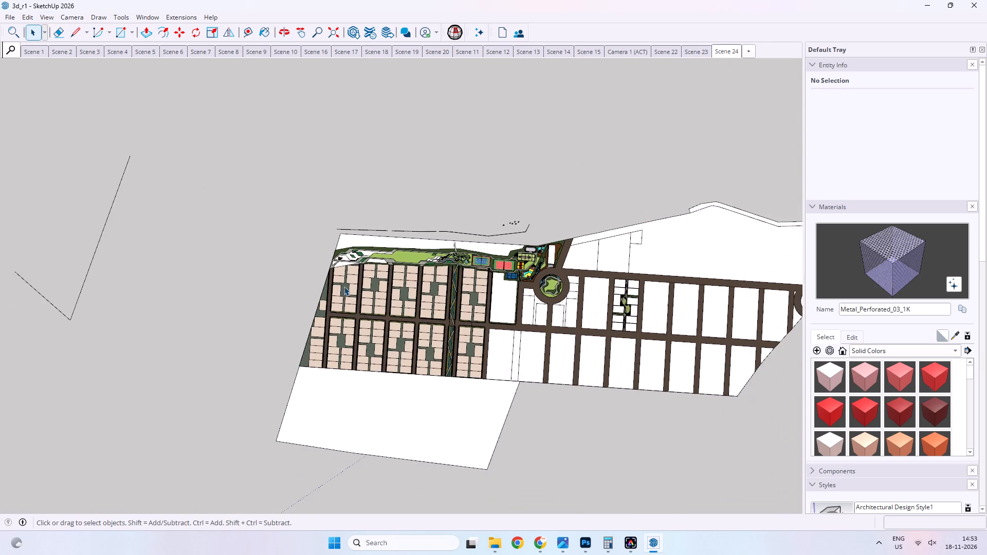
pyautogui.scroll(20, 679, 316)
pyautogui.scroll(8, 679, 316)
pyautogui.scroll(-3, 693, 300)
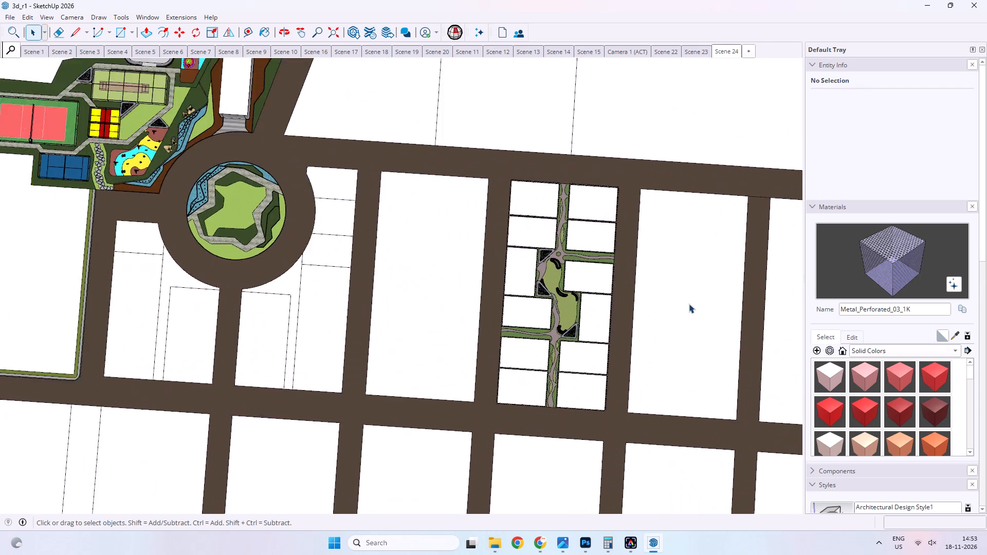
pyautogui.scroll(-20, 689, 304)
pyautogui.scroll(-12, 689, 304)
pyautogui.moveTo(401, 292); pyautogui.dragTo(440, 315, button='middle')
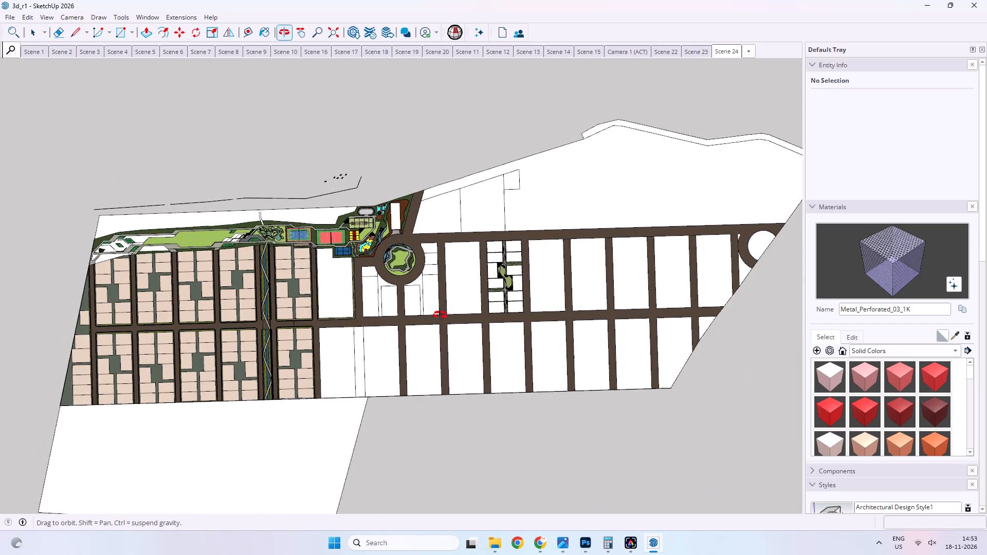
pyautogui.moveTo(440, 315); pyautogui.dragTo(464, 368, button='middle')
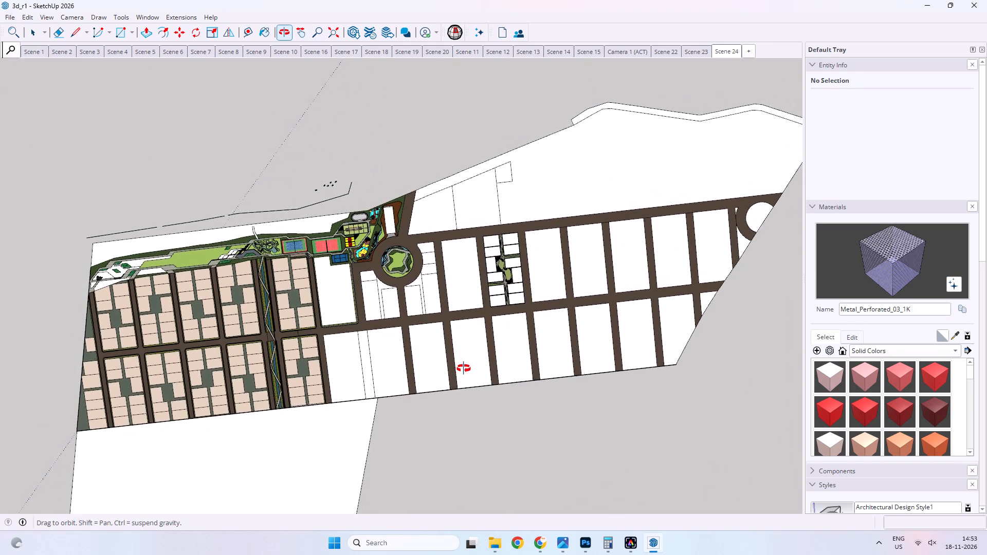
pyautogui.moveTo(464, 368); pyautogui.dragTo(545, 329, button='middle')
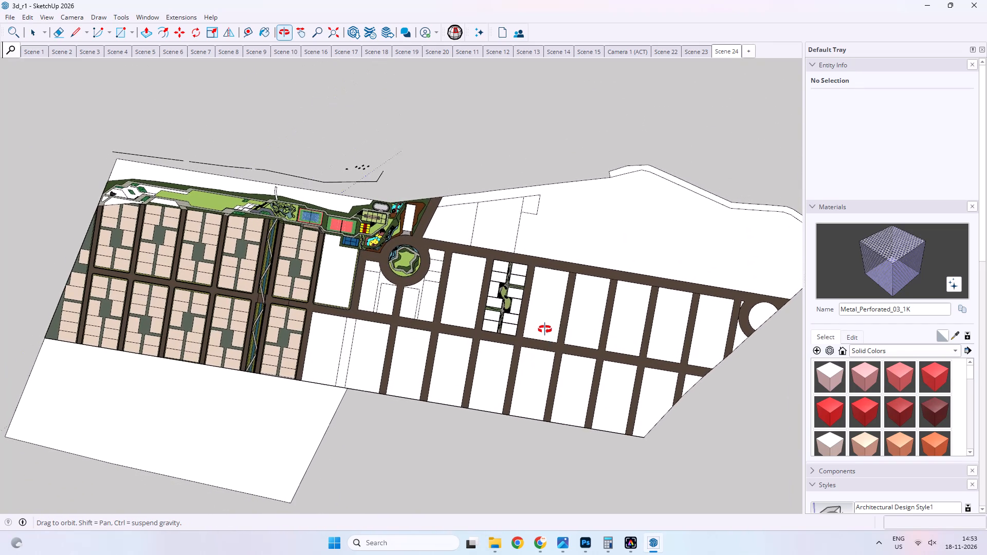
pyautogui.moveTo(545, 329); pyautogui.dragTo(545, 327, button='middle')
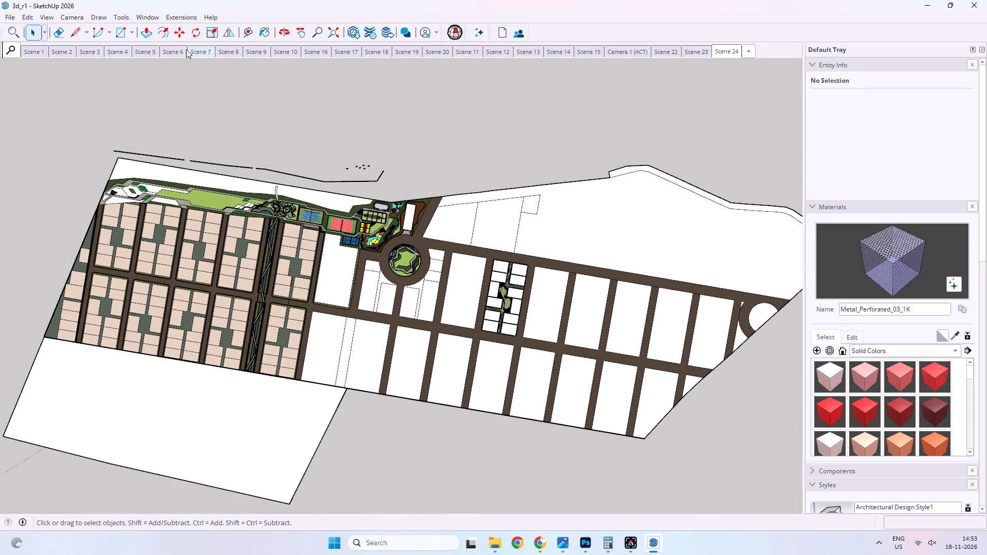
# Set the model to the standard Top view.
pyautogui.click(78, 18)
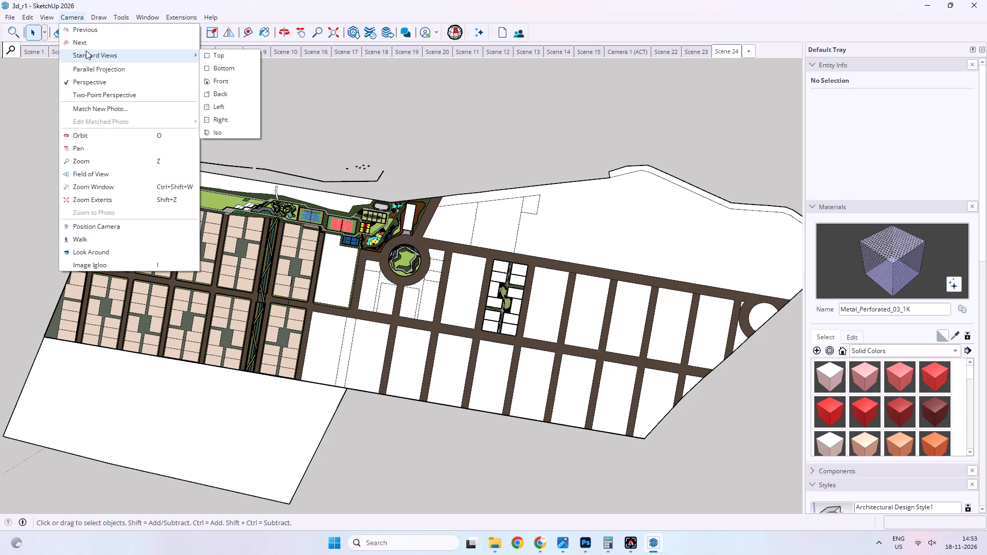
pyautogui.click(226, 52)
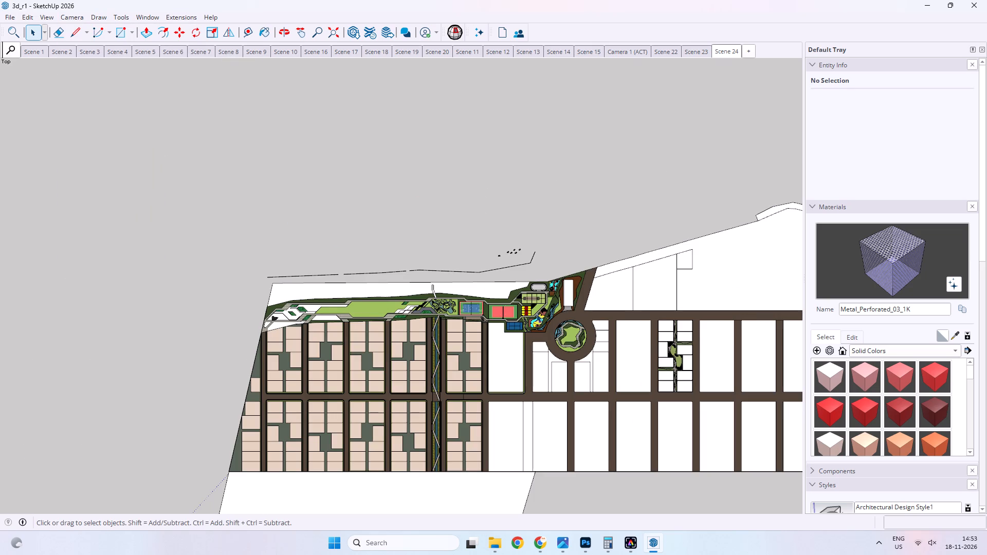
# Start a 2D graphic export of the top view with AutoCAD DWG File (*.dwg) as the file type.
pyautogui.click(13, 19)
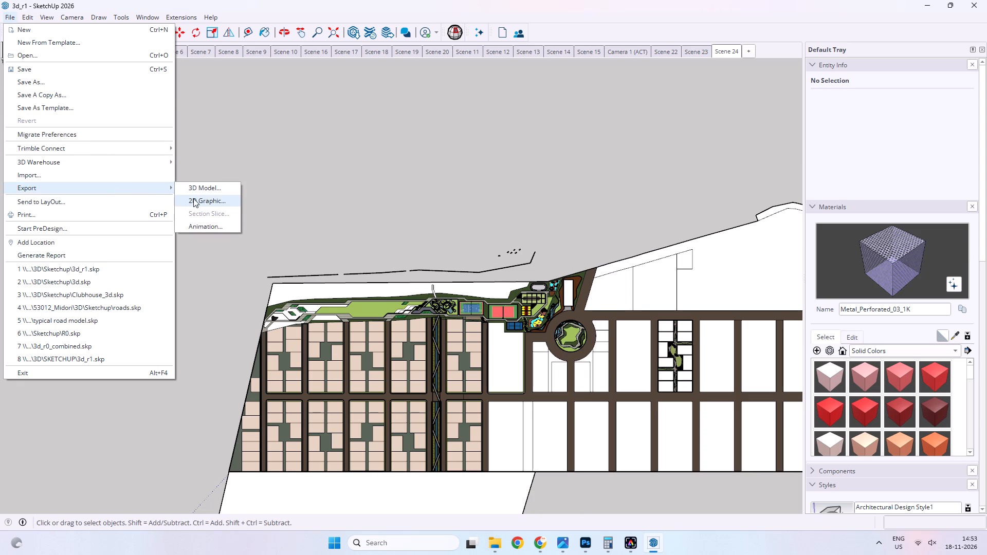
pyautogui.click(195, 200)
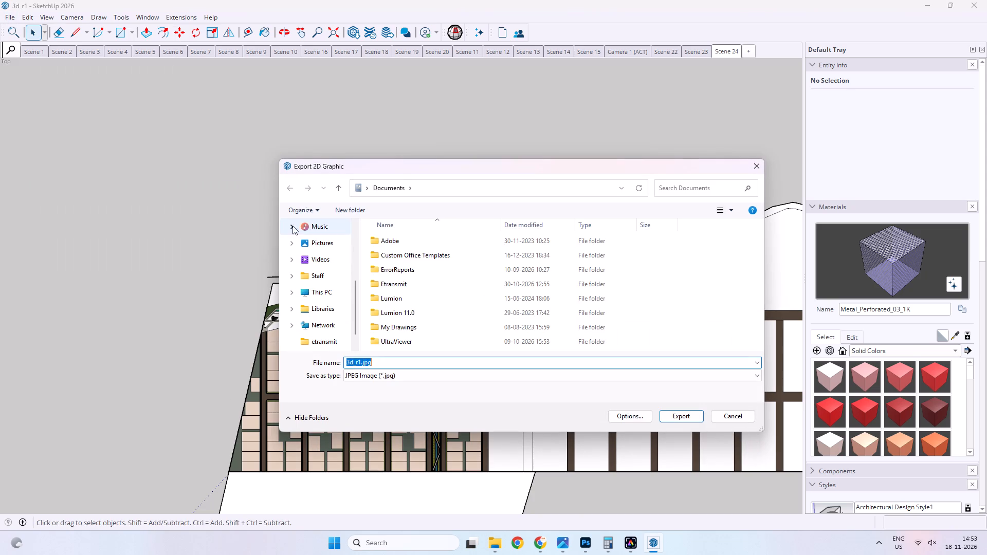
pyautogui.click(428, 377)
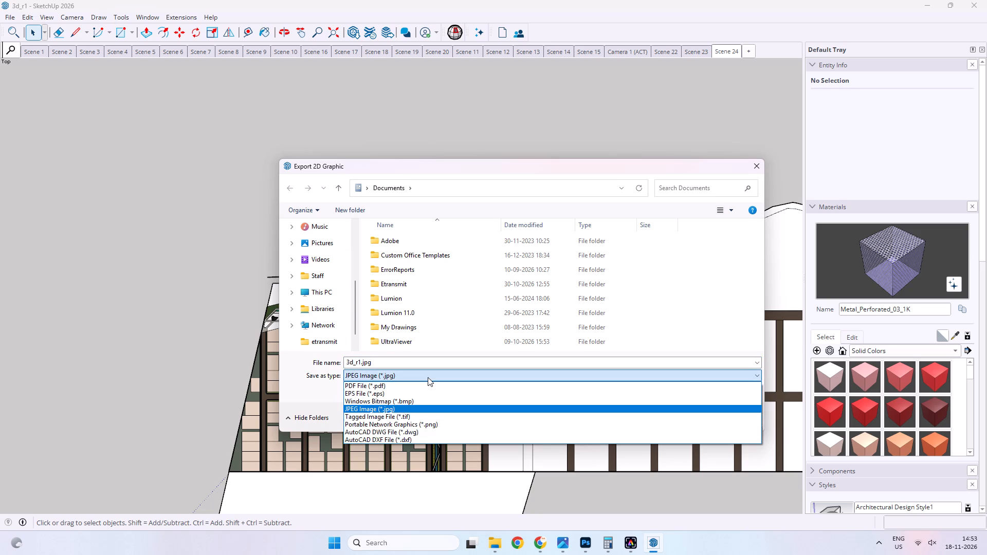
pyautogui.click(414, 433)
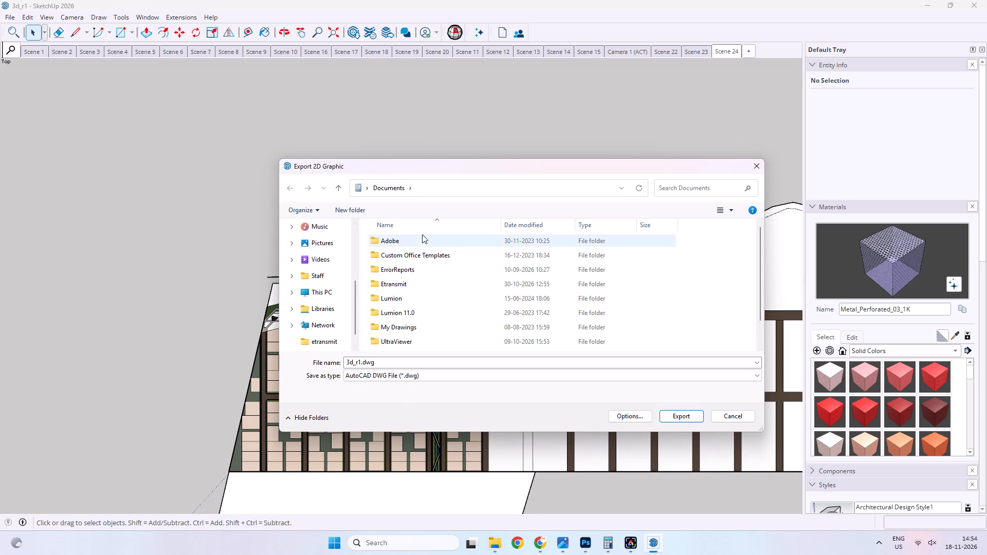
# Export 3d_r1.dwg to the Presentation\Photoshop\20261118 folder of project 95001_The Parklyn Bay, under Projects\PROJECTS on the RNA_Studio network location.
pyautogui.scroll(4, 305, 270)
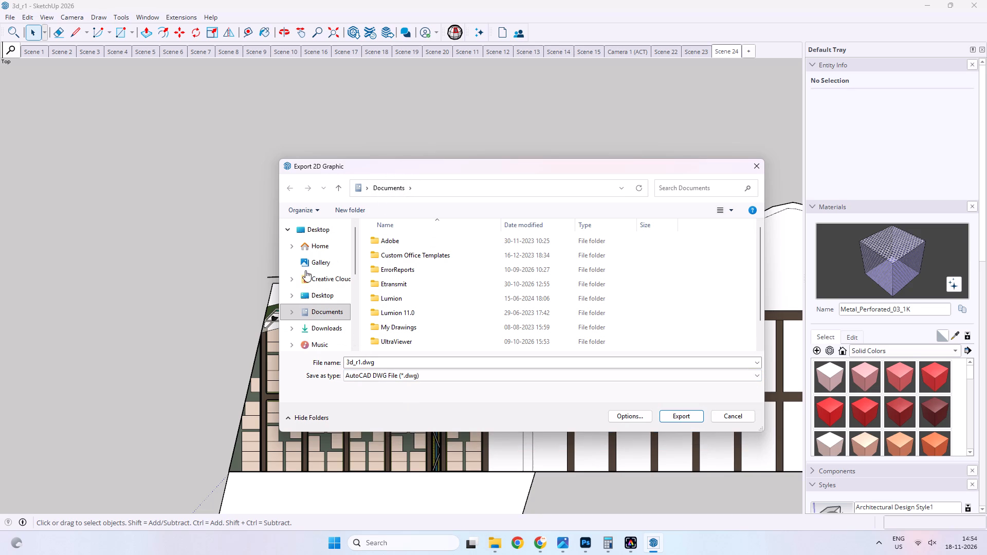
pyautogui.scroll(-5, 303, 292)
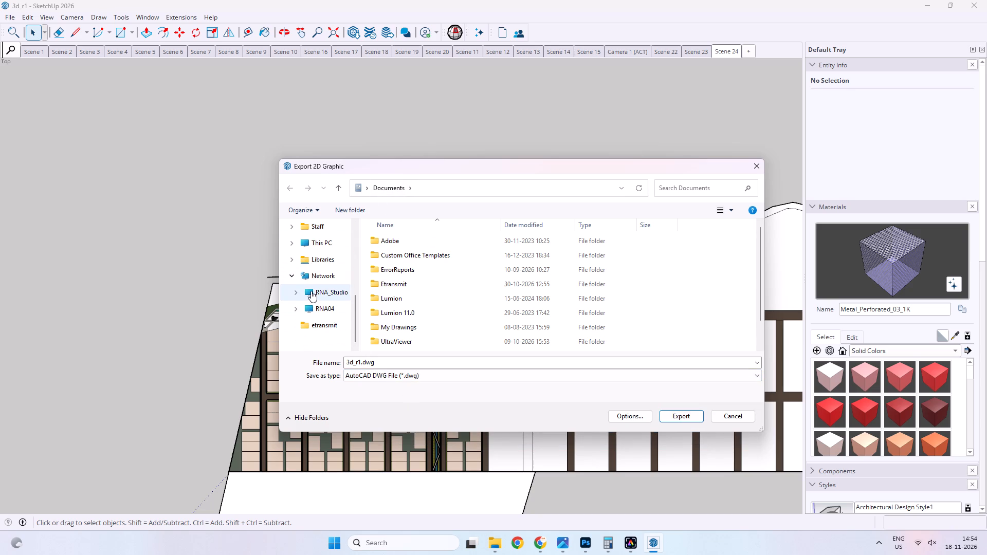
pyautogui.click(311, 291)
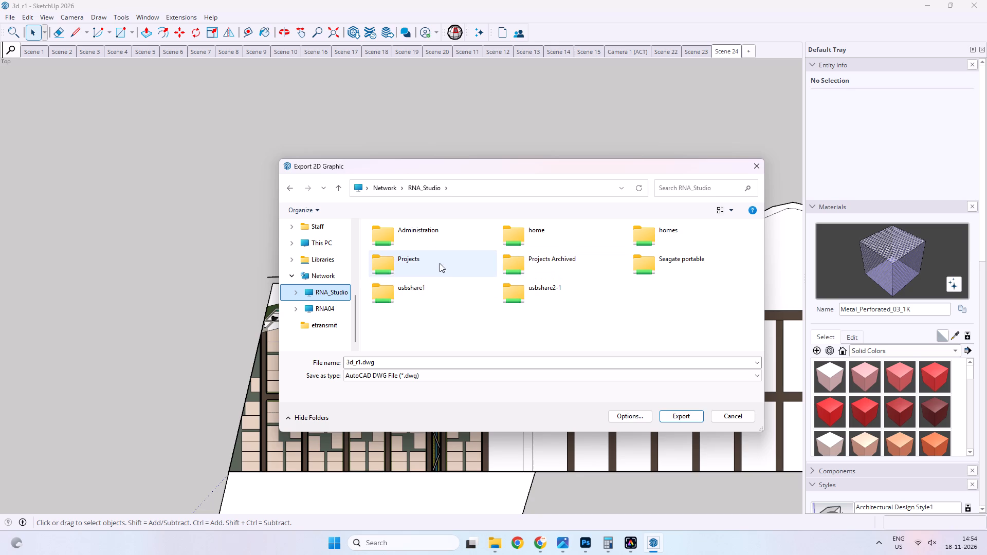
pyautogui.doubleClick(422, 260)
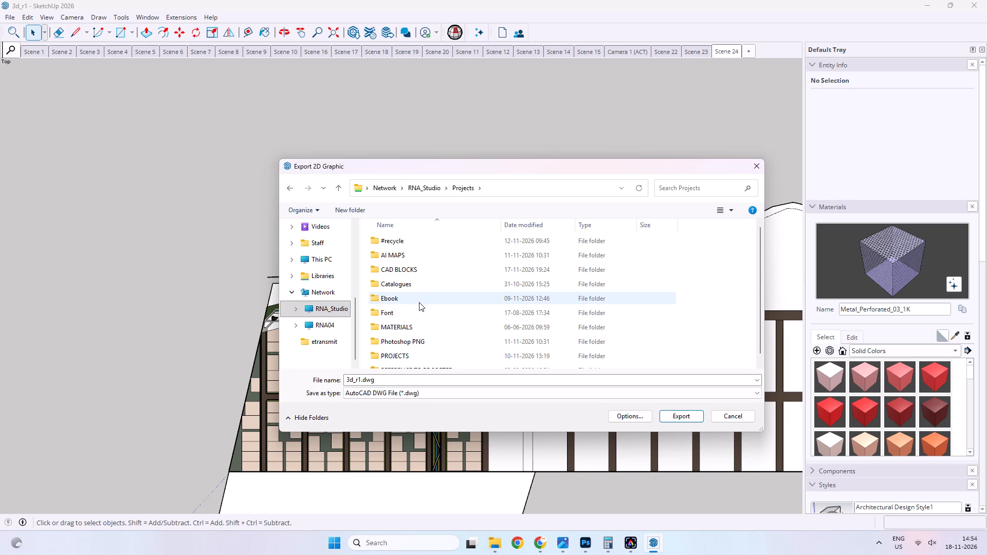
pyautogui.scroll(-1, 418, 329)
pyautogui.doubleClick(418, 343)
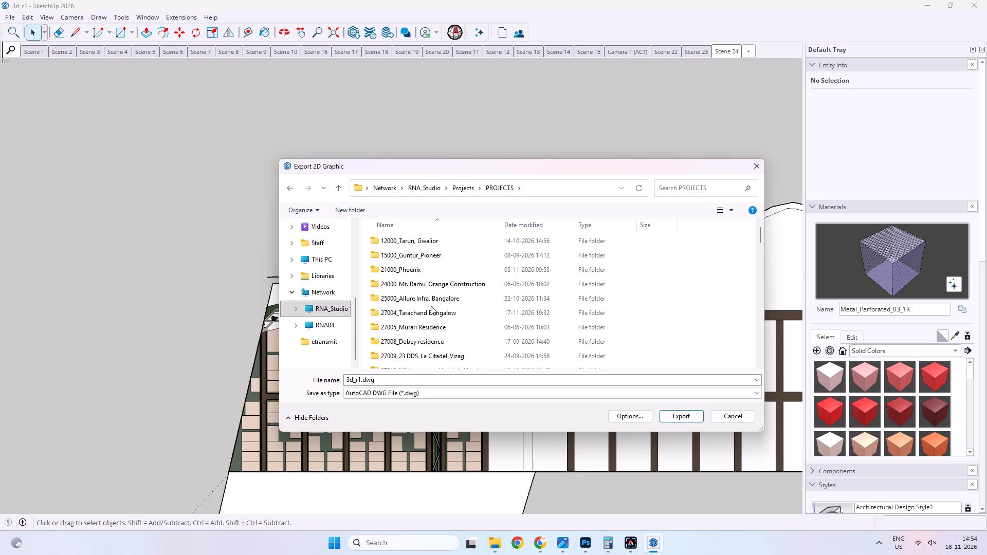
pyautogui.scroll(-20, 431, 306)
pyautogui.scroll(-8, 431, 306)
pyautogui.scroll(3, 432, 302)
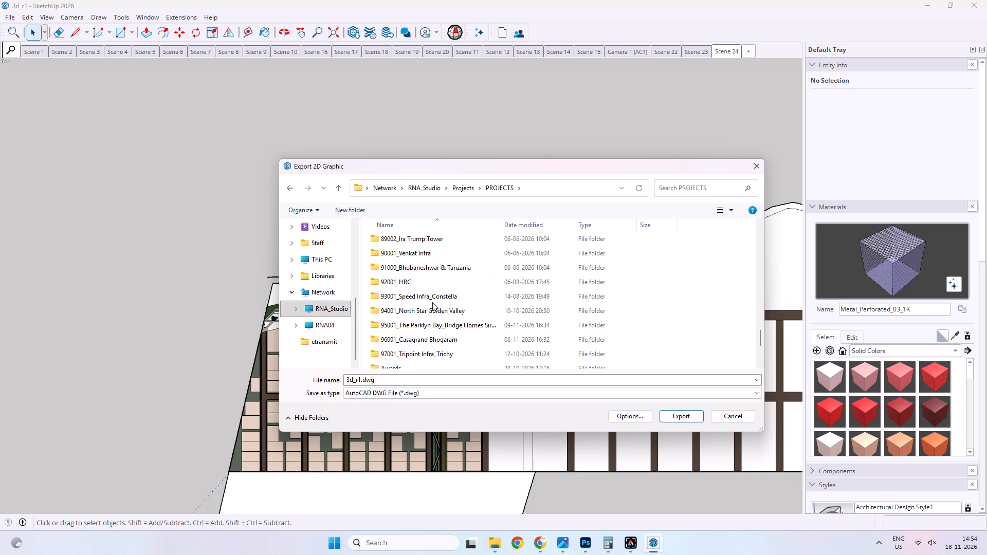
pyautogui.doubleClick(435, 324)
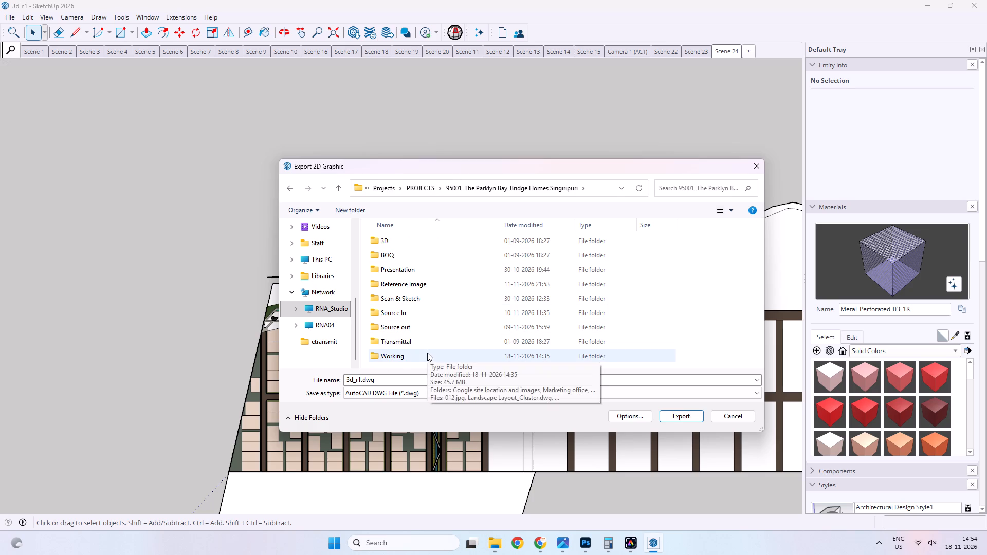
pyautogui.doubleClick(433, 268)
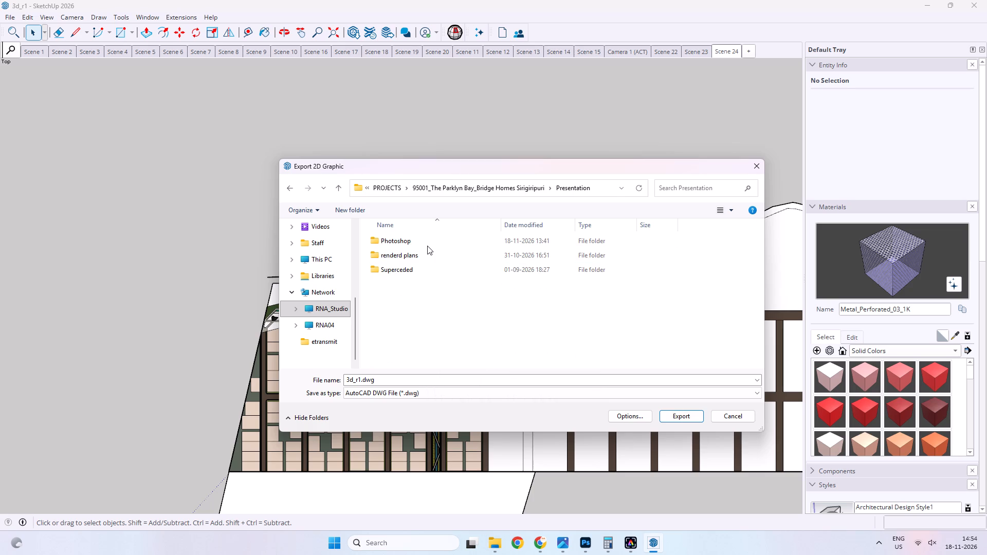
pyautogui.doubleClick(427, 246)
pyautogui.doubleClick(427, 245)
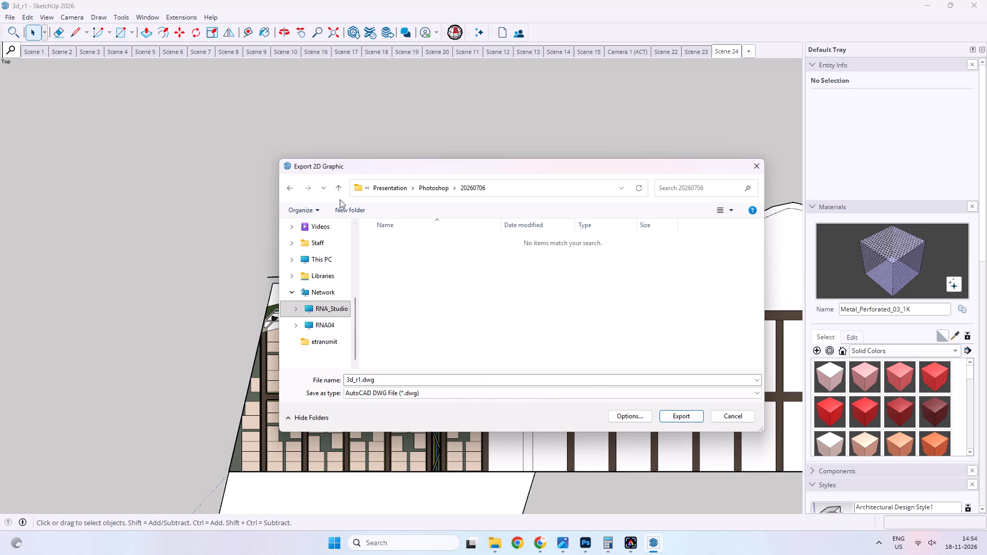
pyautogui.click(341, 192)
pyautogui.doubleClick(400, 249)
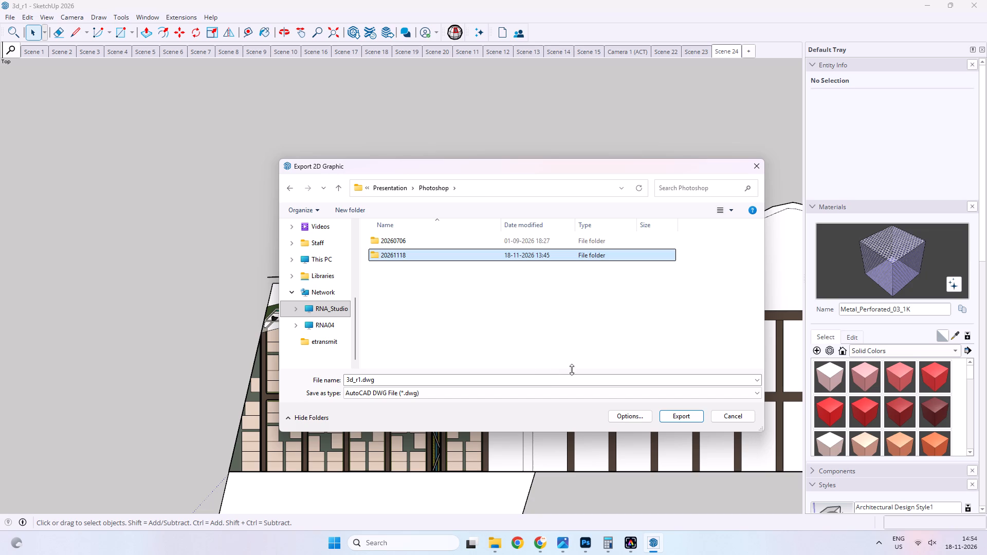
pyautogui.click(682, 415)
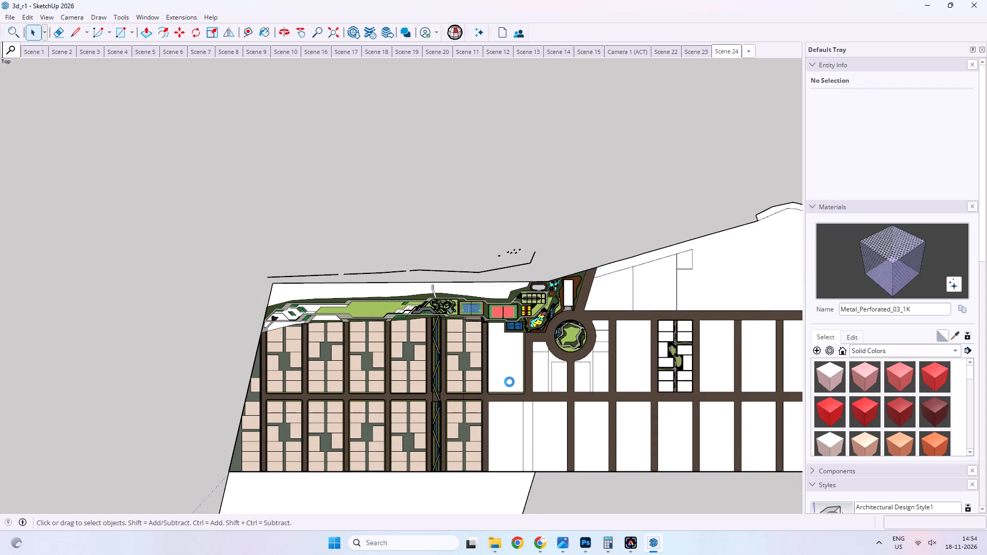
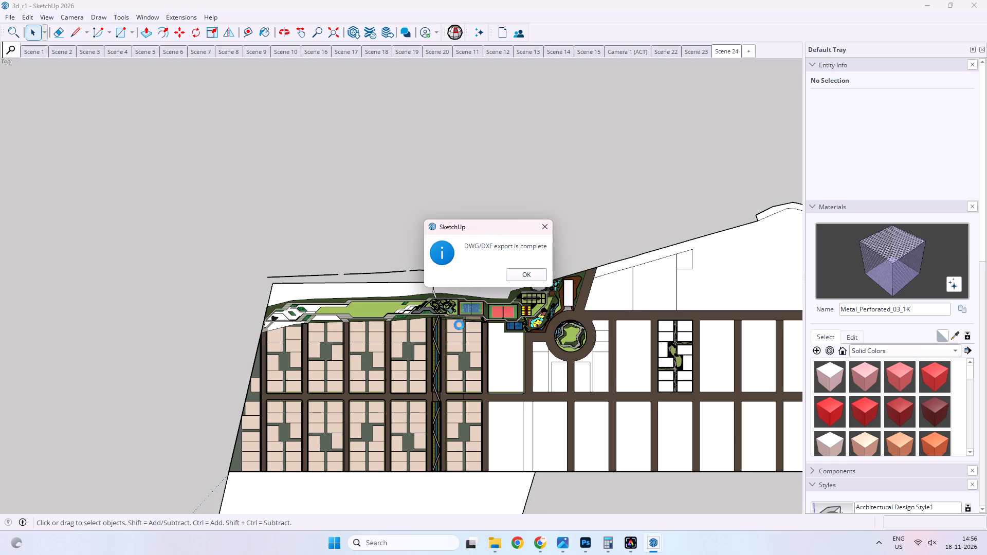
# Switch to File Explorer and check for the exported 3d_r1.dwg in the Parklyn Bay project's Presentation\Photoshop\20261118 folder.
pyautogui.click(493, 538)
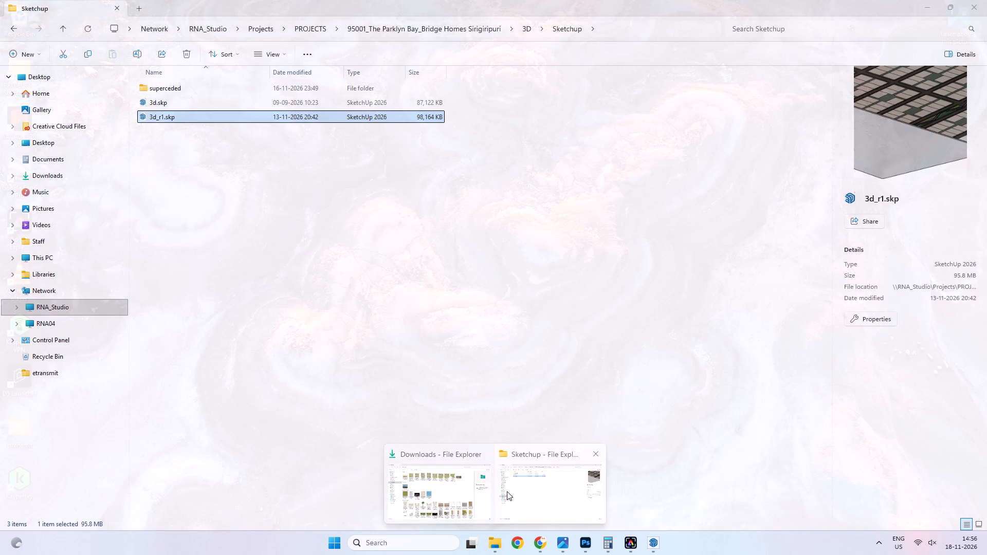
pyautogui.click(507, 491)
pyautogui.click(457, 30)
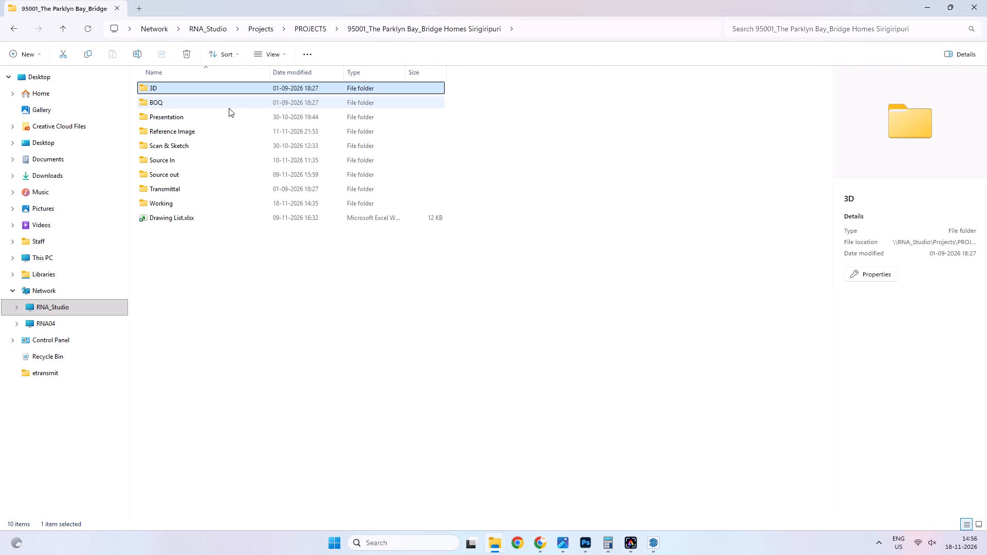
pyautogui.doubleClick(220, 116)
pyautogui.doubleClick(219, 89)
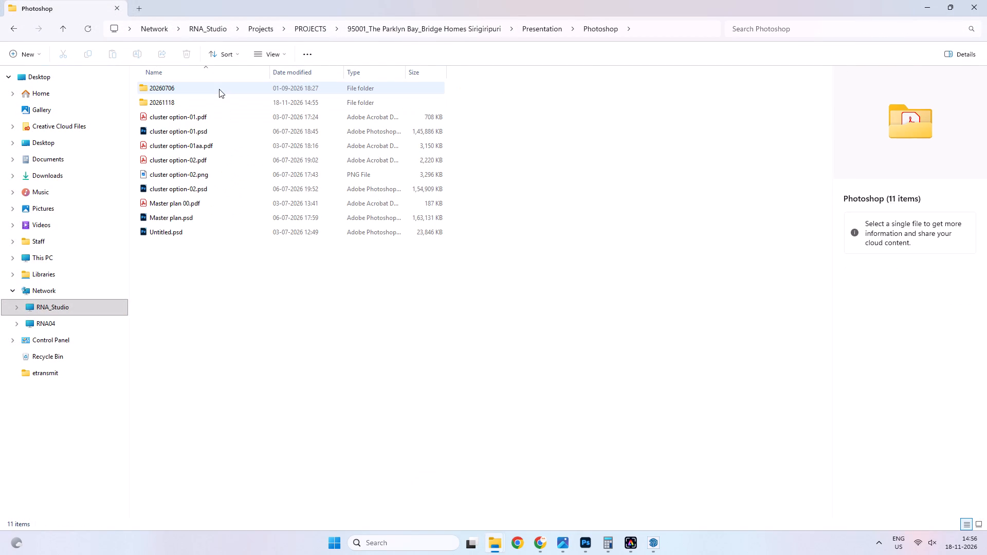
pyautogui.click(219, 89)
pyautogui.doubleClick(219, 98)
pyautogui.click(417, 223)
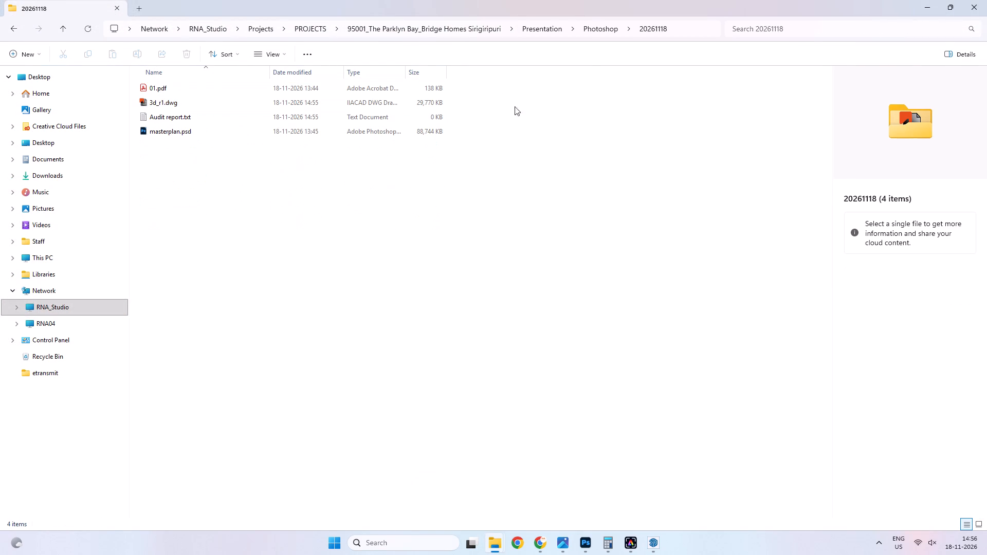
pyautogui.click(920, 9)
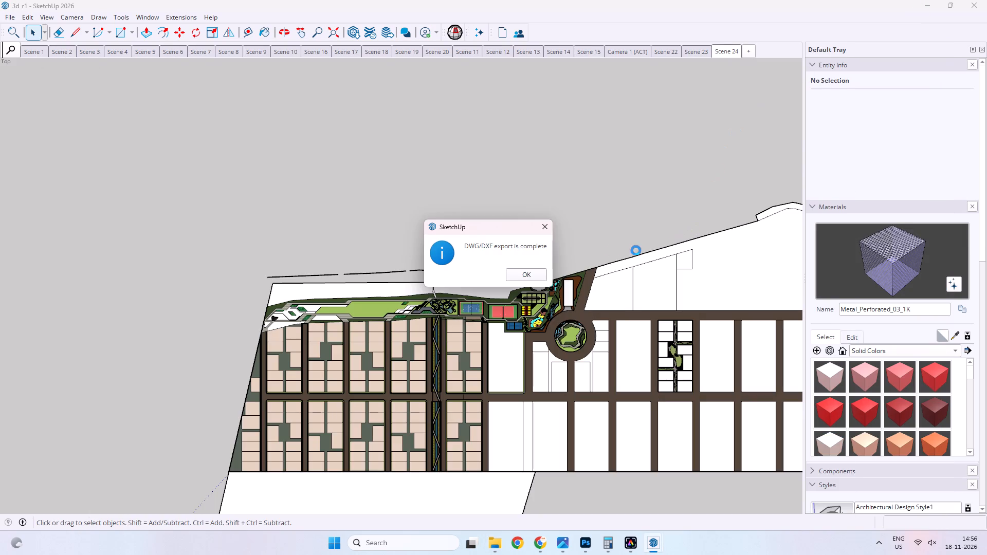
# Dismiss the export notice and close the 3d_r1 model together with SketchUp.
pyautogui.click(548, 228)
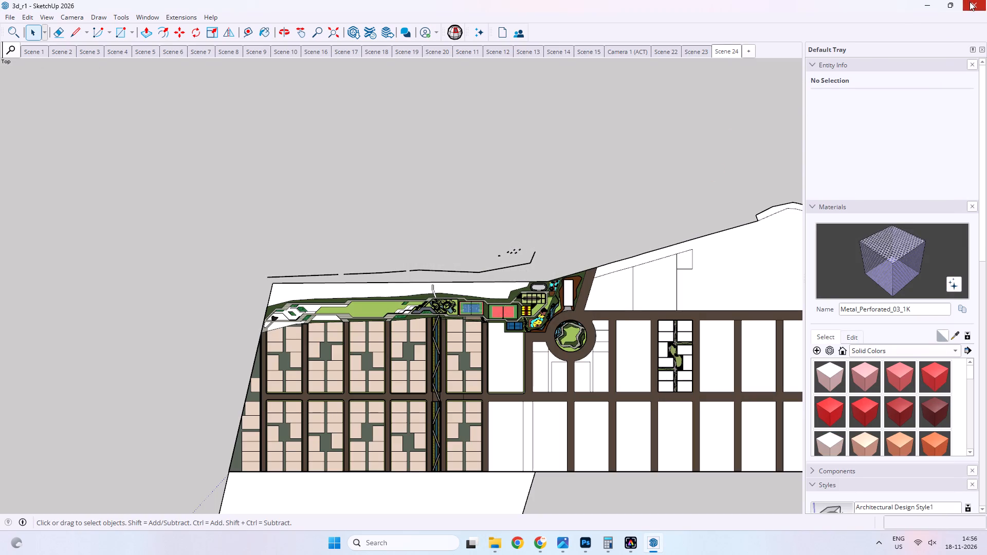
pyautogui.click(970, 2)
pyautogui.click(452, 236)
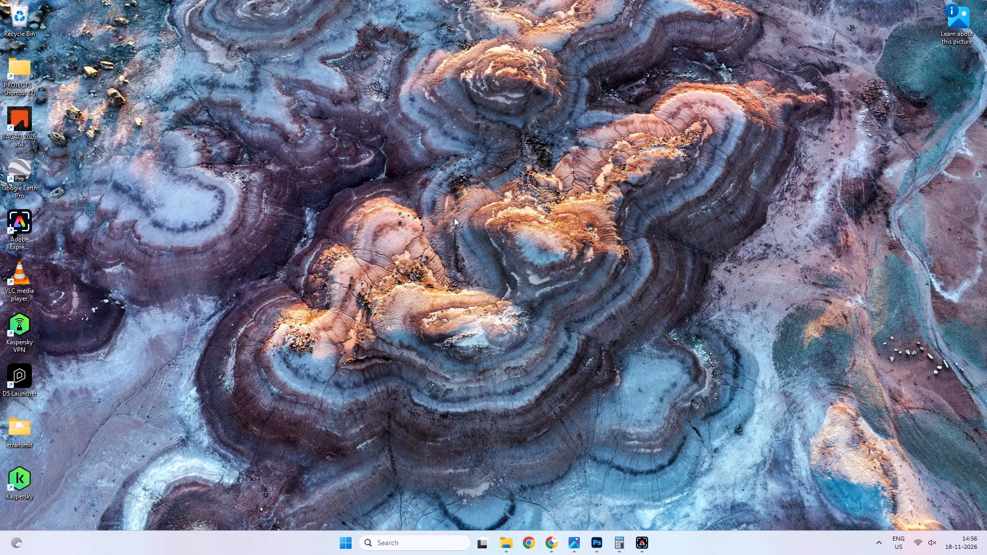